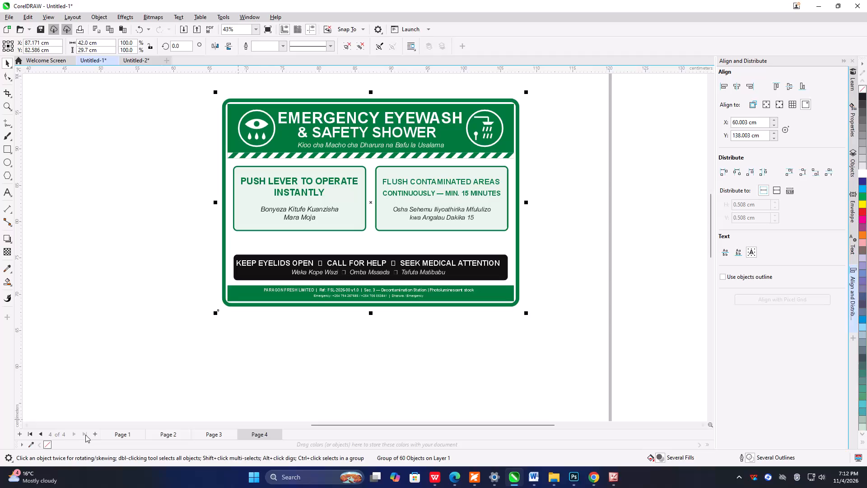
# Review the sign layouts across the document's pages, including the full page 1 sheet and the spill kit sign, finishing on page 4.
pyautogui.click(116, 433)
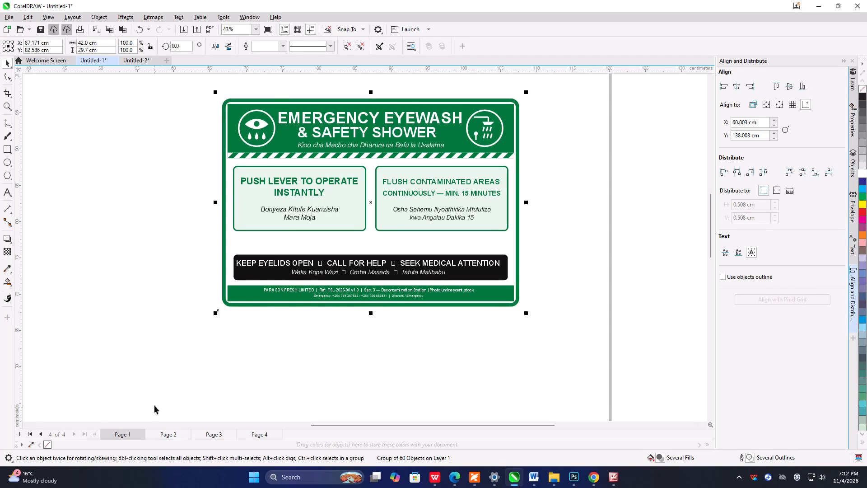
pyautogui.scroll(-4, 470, 289)
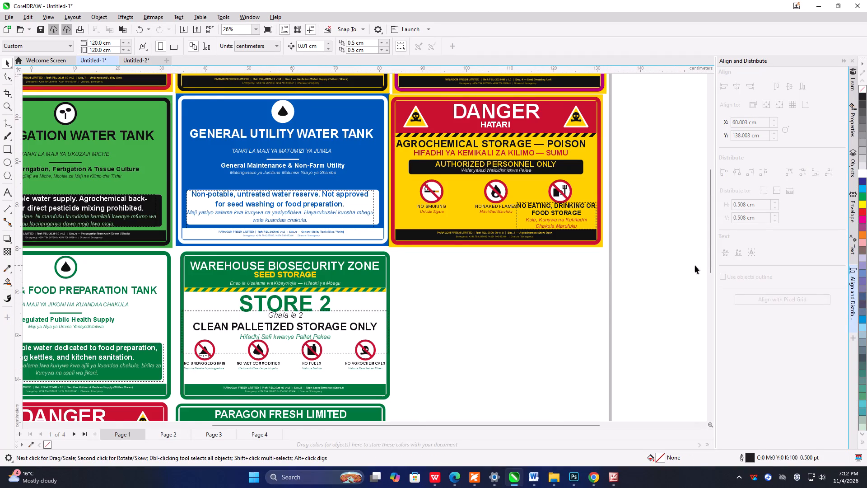
pyautogui.moveTo(710, 240); pyautogui.dragTo(699, 313)
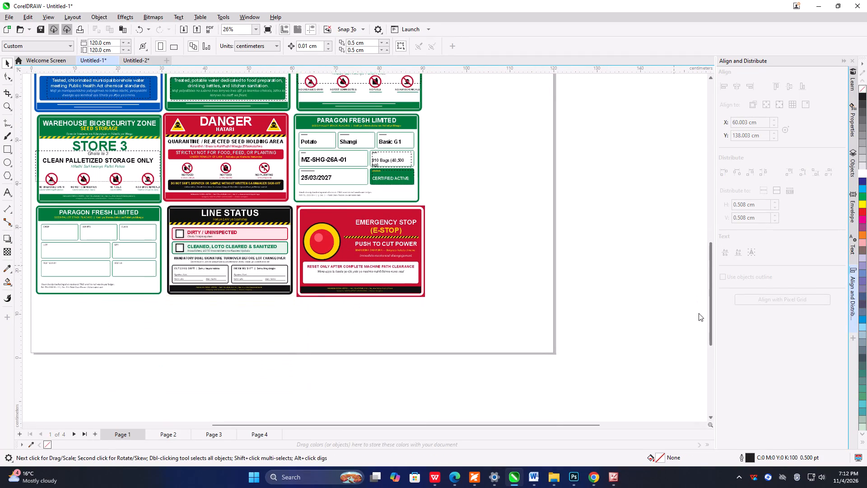
pyautogui.moveTo(699, 313); pyautogui.dragTo(679, 243)
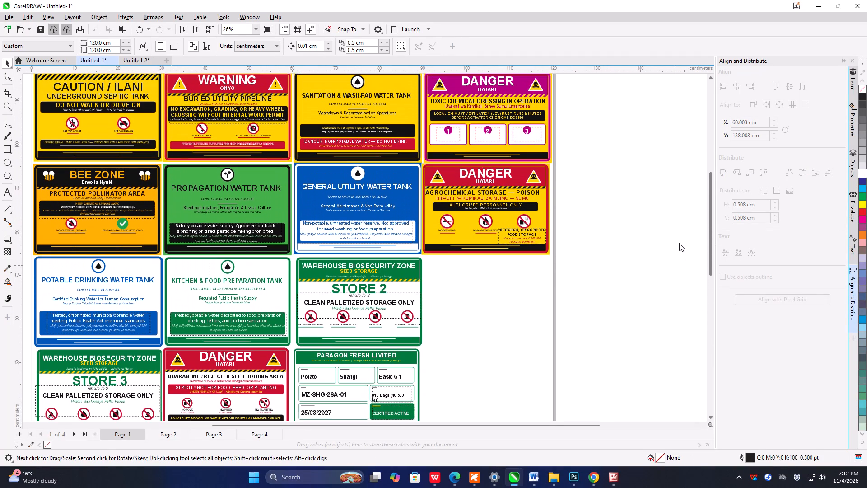
pyautogui.moveTo(679, 243); pyautogui.dragTo(677, 251)
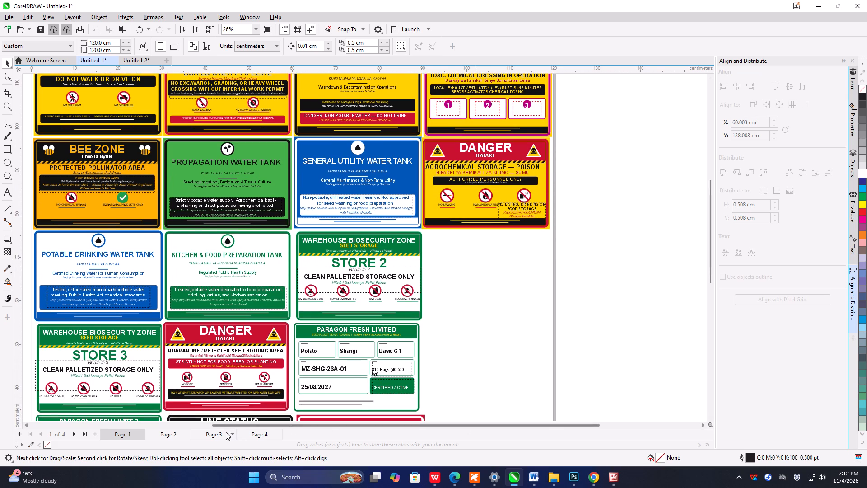
pyautogui.click(210, 435)
pyautogui.click(250, 435)
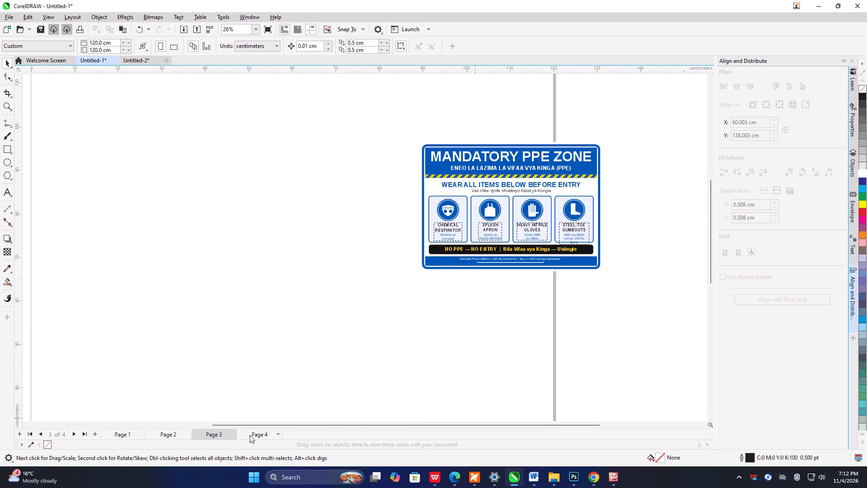
pyautogui.click(169, 432)
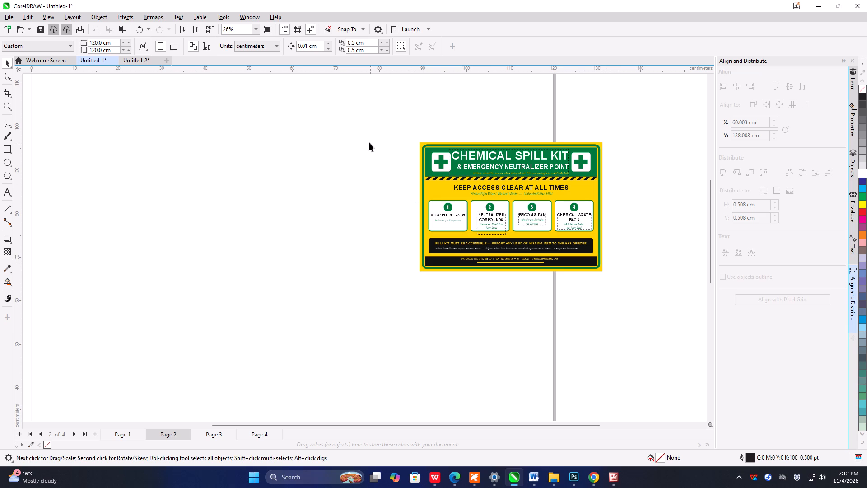
pyautogui.moveTo(394, 128); pyautogui.dragTo(402, 189)
pyautogui.moveTo(402, 189); pyautogui.dragTo(611, 301)
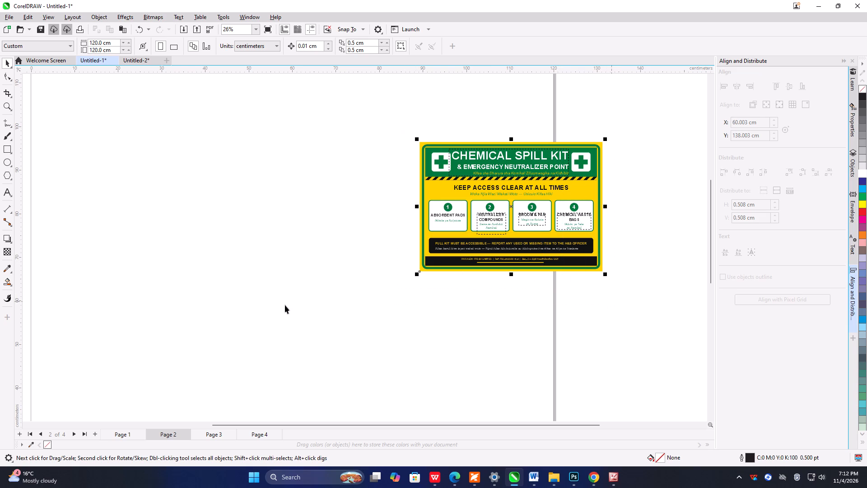
pyautogui.click(285, 305)
pyautogui.scroll(3, 485, 188)
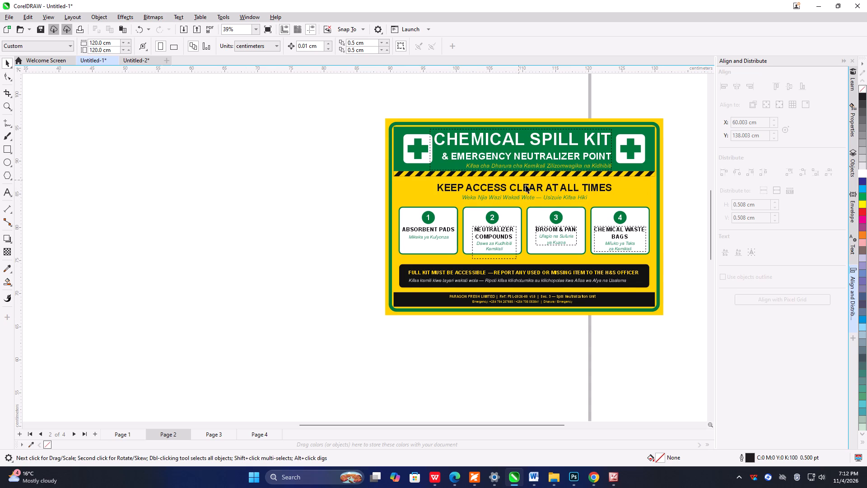
pyautogui.scroll(-6, 555, 208)
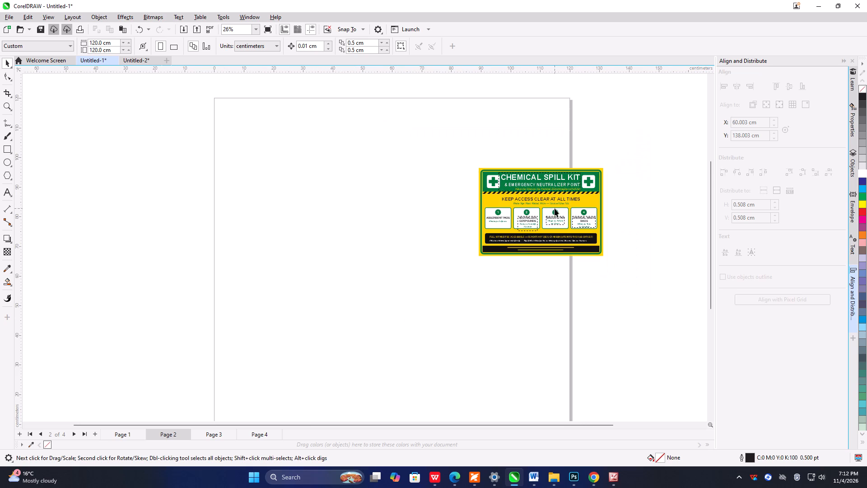
pyautogui.click(130, 436)
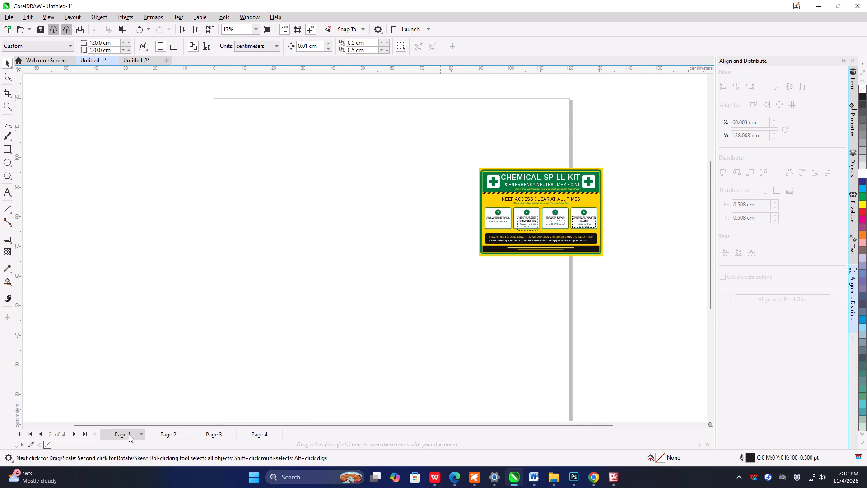
pyautogui.scroll(-4, 486, 314)
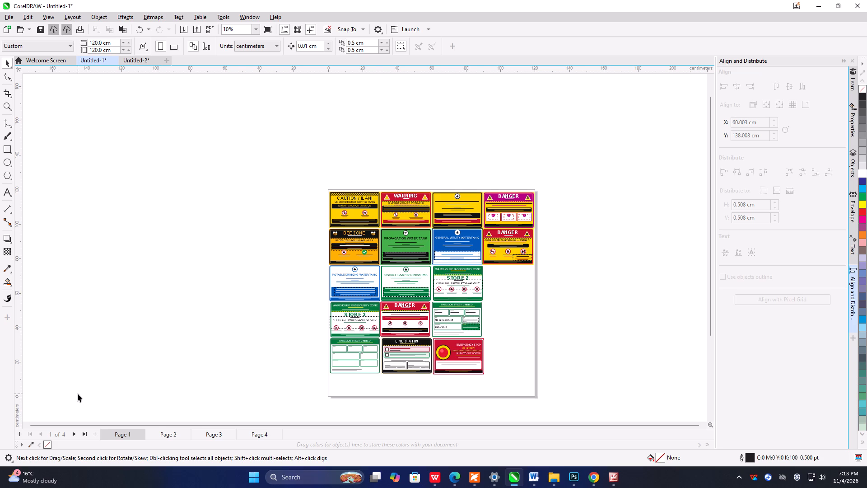
pyautogui.click(256, 434)
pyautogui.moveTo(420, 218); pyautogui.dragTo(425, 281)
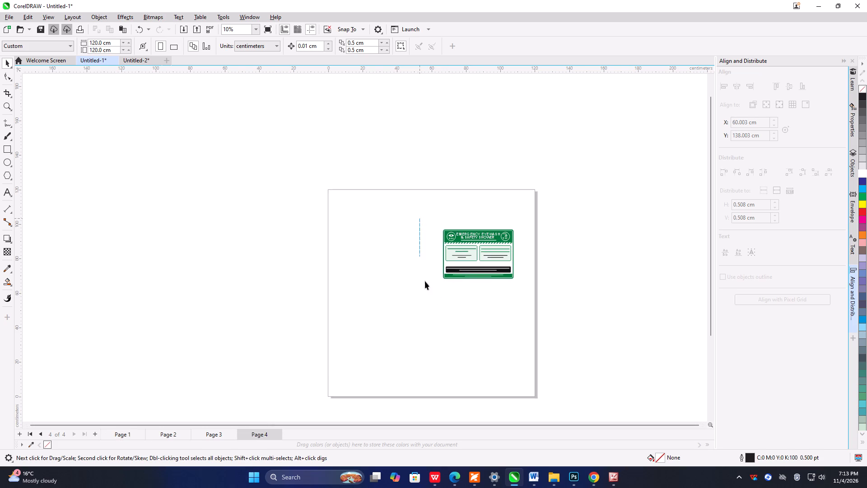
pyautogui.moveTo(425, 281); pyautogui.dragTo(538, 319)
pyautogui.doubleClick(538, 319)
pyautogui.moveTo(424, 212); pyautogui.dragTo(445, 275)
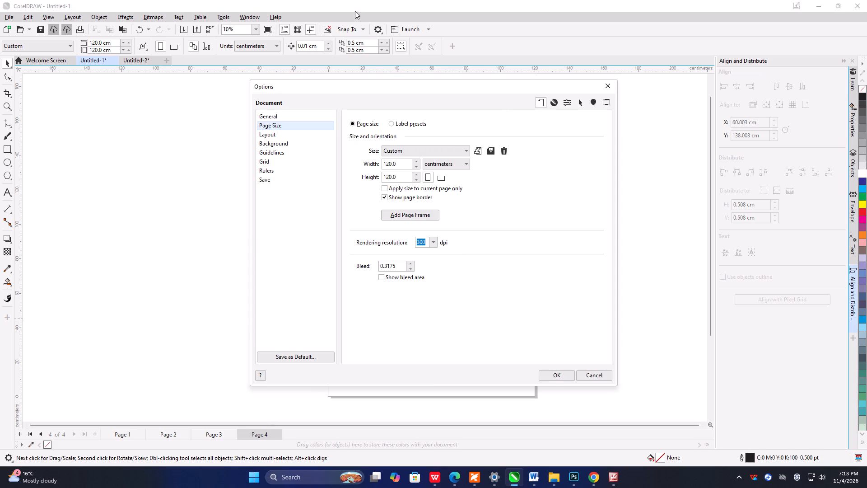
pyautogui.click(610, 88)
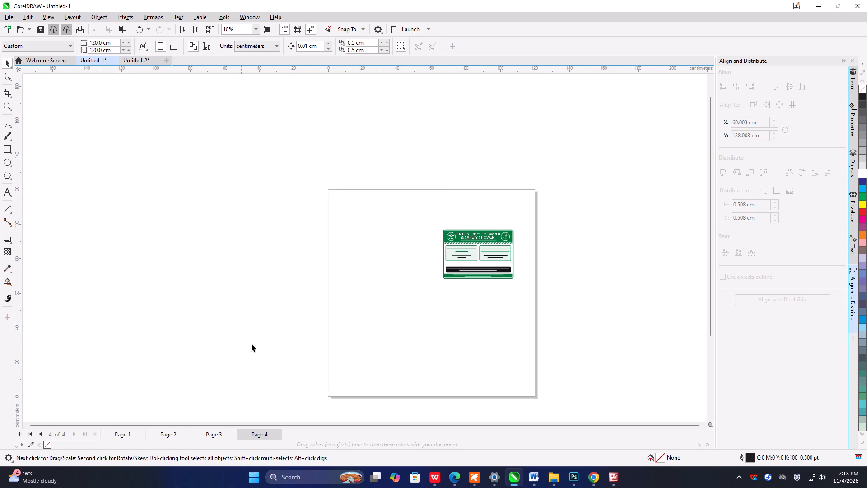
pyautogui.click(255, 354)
# Resize the Emergency Eyewash & Safety Shower sign on page 4 to 29.5 cm wide by 21 cm high.
pyautogui.moveTo(419, 202); pyautogui.dragTo(517, 328)
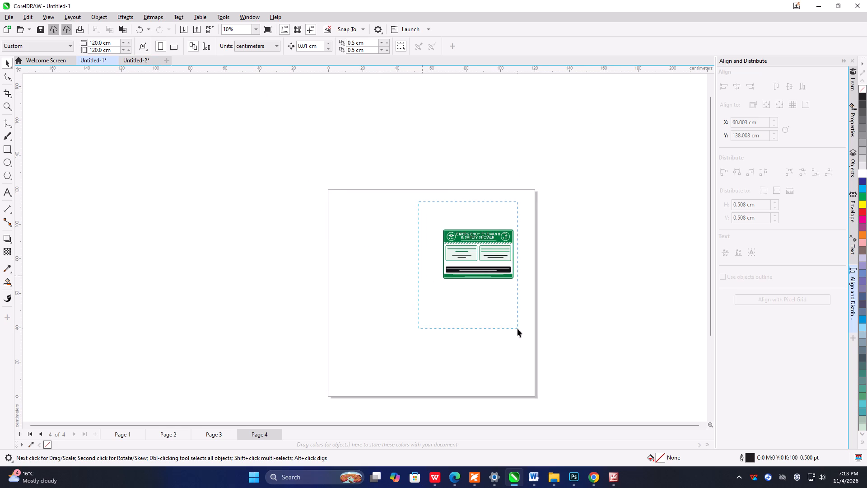
pyautogui.moveTo(517, 328); pyautogui.dragTo(550, 347)
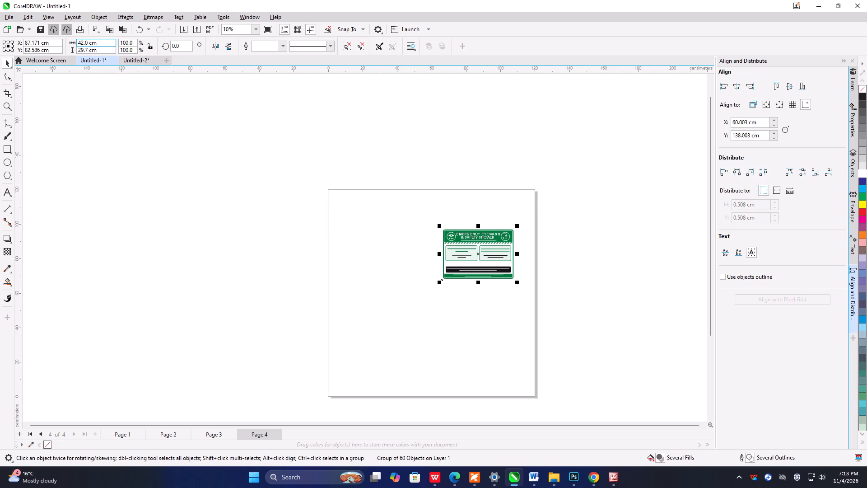
pyautogui.moveTo(109, 44); pyautogui.dragTo(52, 40)
pyautogui.write('29.5')
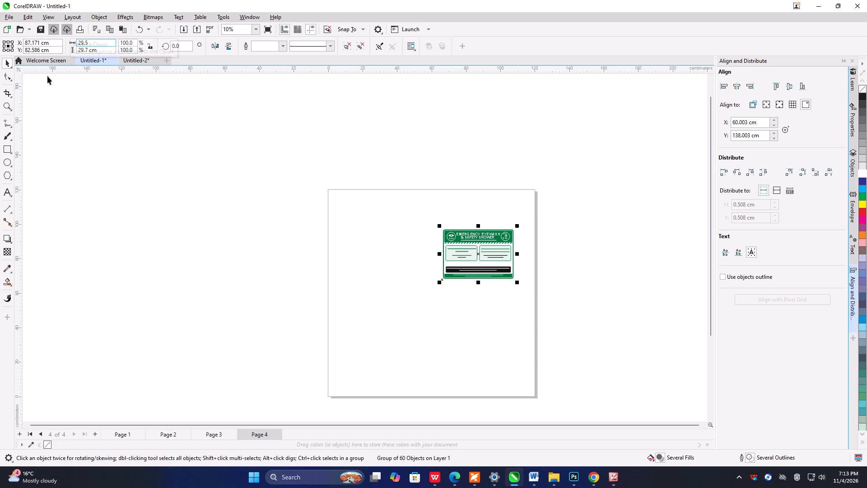
pyautogui.moveTo(100, 49); pyautogui.dragTo(61, 64)
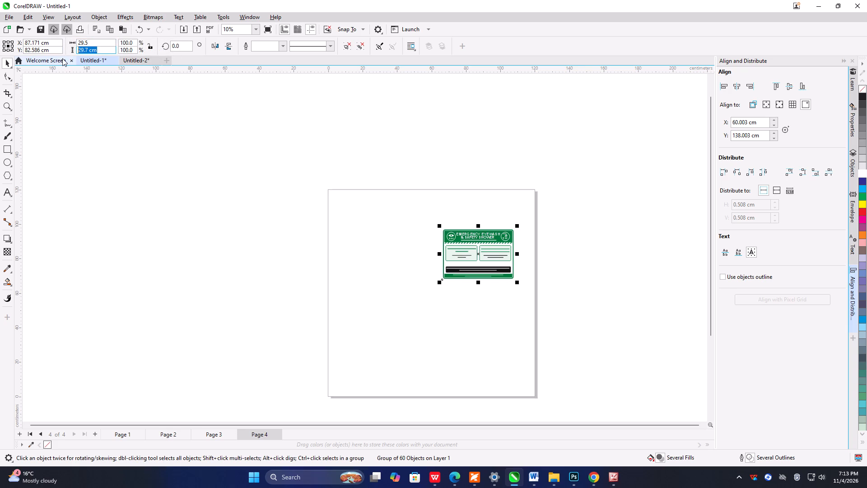
pyautogui.write('21')
pyautogui.press('Return')
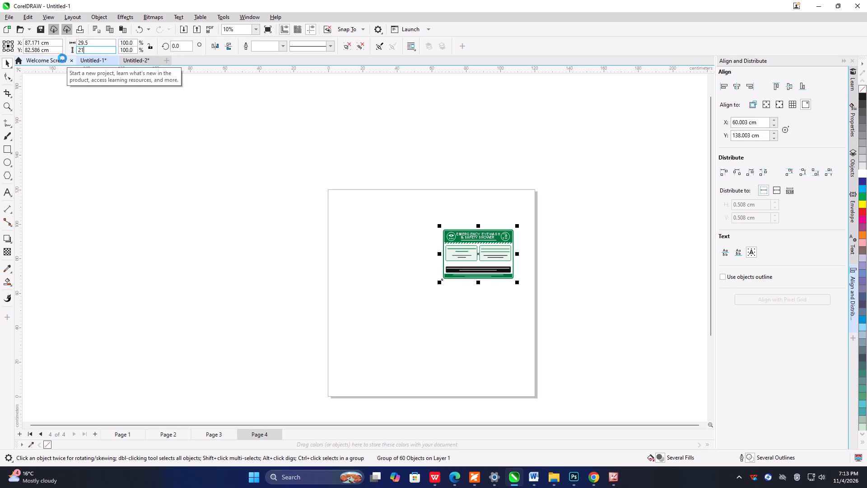
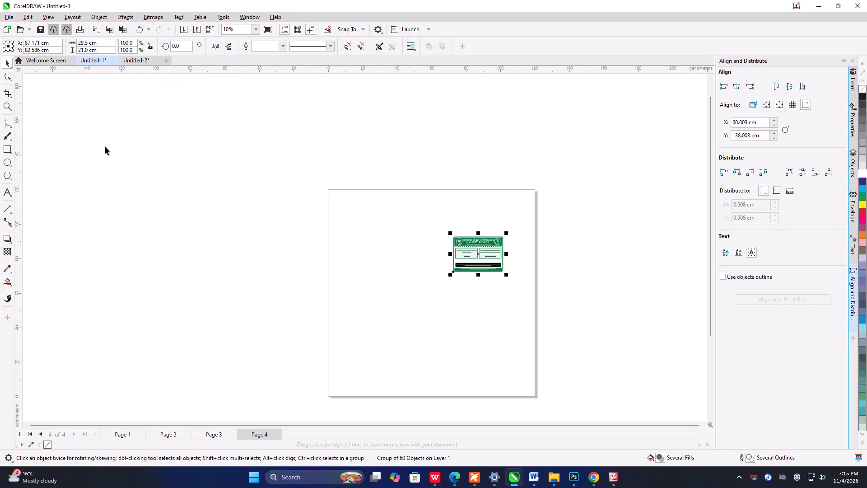
# Cut the Emergency Eyewash & Safety Shower sign from page 4 and paste it onto page 1.
pyautogui.rightClick(491, 255)
pyautogui.click(515, 241)
pyautogui.click(126, 434)
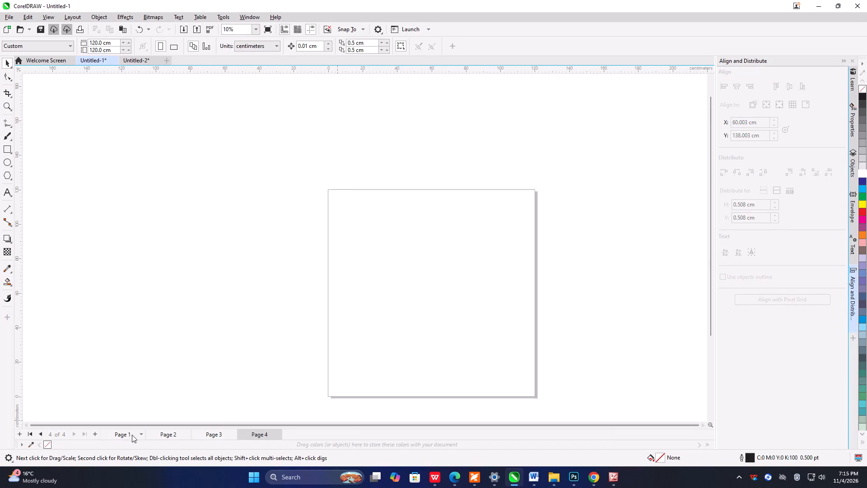
pyautogui.rightClick(500, 305)
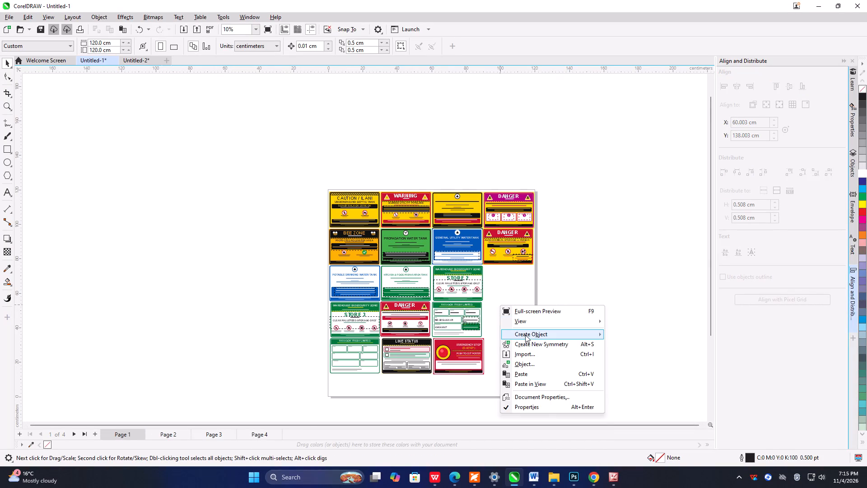
pyautogui.doubleClick(527, 375)
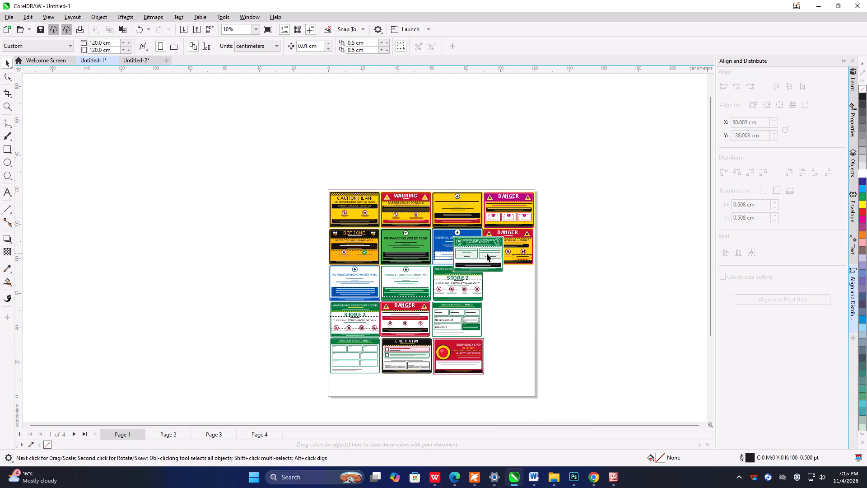
# Place the pasted eyewash sign in the empty slot beside the Store 2 sign, directly below the Agrochemical Storage danger sign.
pyautogui.moveTo(487, 253); pyautogui.dragTo(517, 272)
pyautogui.moveTo(517, 272); pyautogui.dragTo(517, 285)
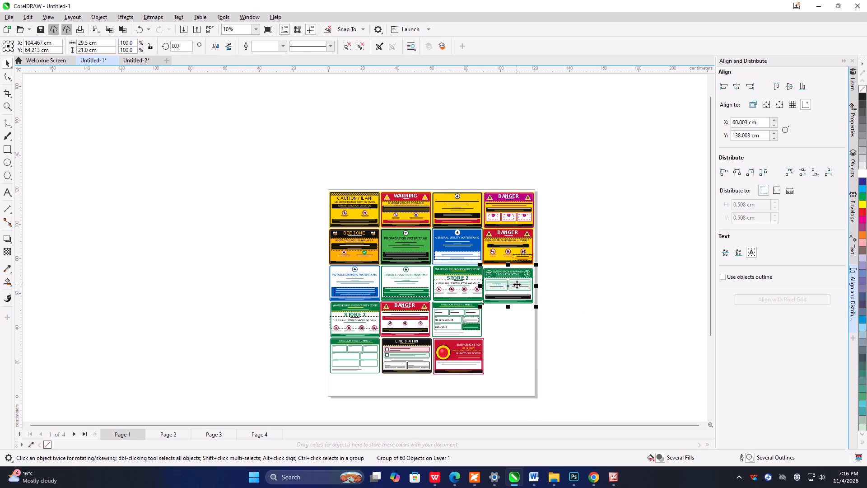
pyautogui.scroll(10, 516, 284)
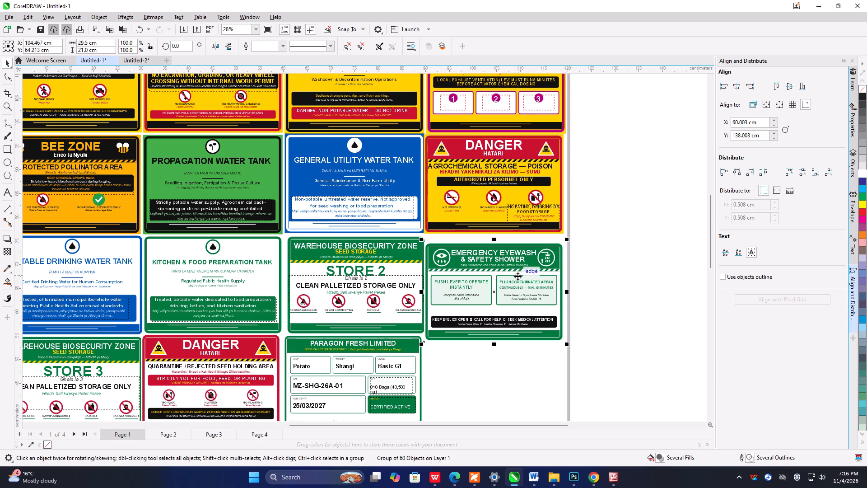
pyautogui.moveTo(497, 304); pyautogui.dragTo(504, 290)
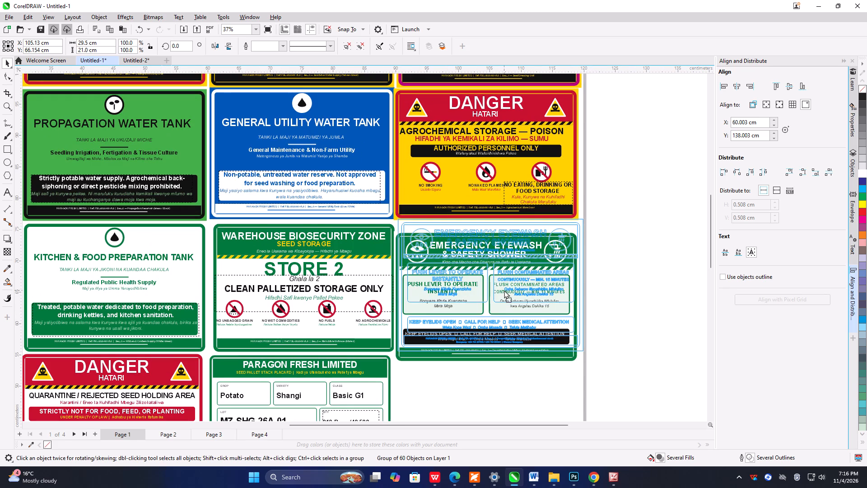
pyautogui.moveTo(504, 290); pyautogui.dragTo(500, 294)
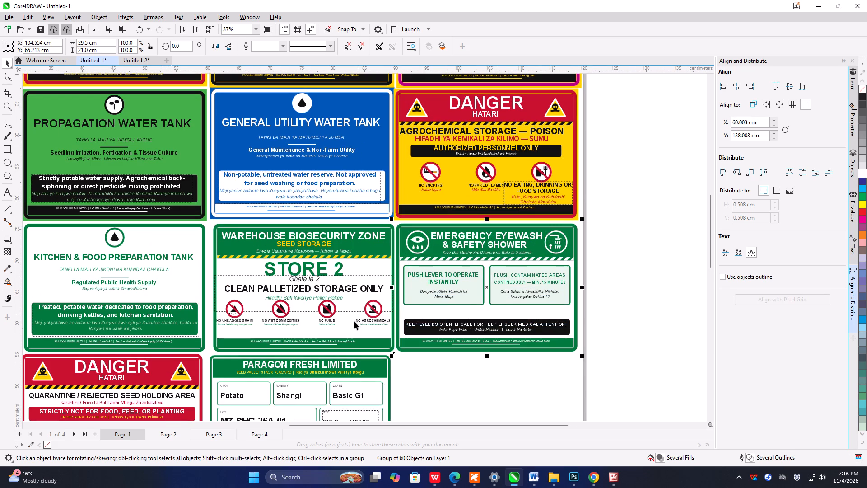
# Resize the whole Mandatory PPE Zone sign on page 3 to 29.5 cm wide by 21 cm high.
pyautogui.click(264, 436)
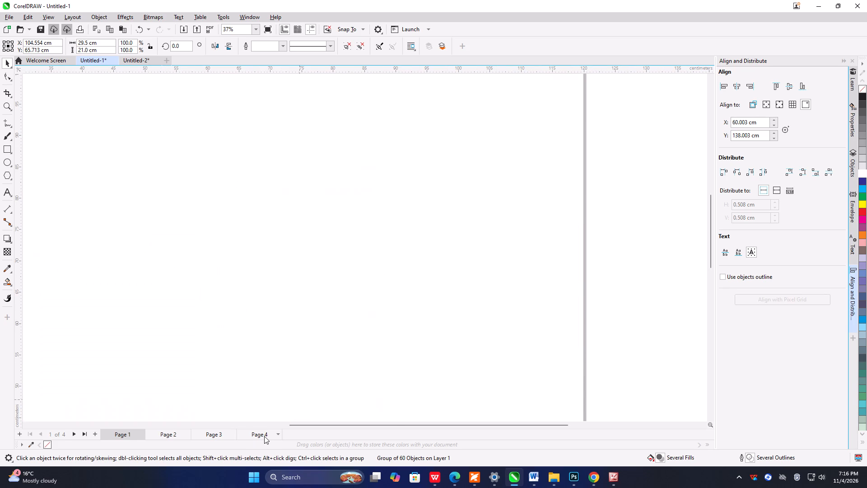
pyautogui.click(219, 435)
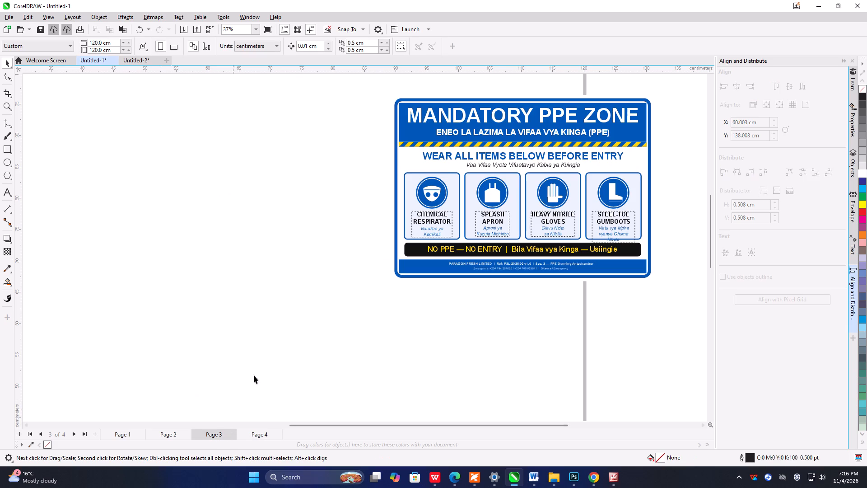
pyautogui.moveTo(382, 89); pyautogui.dragTo(518, 291)
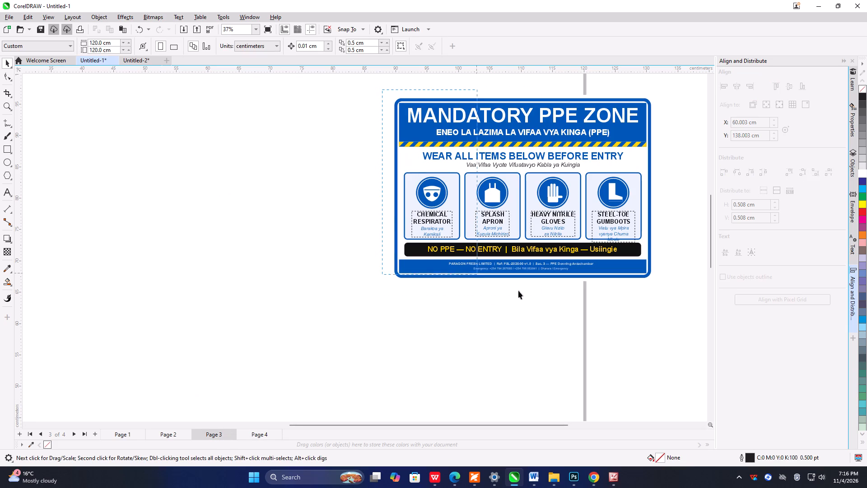
pyautogui.moveTo(518, 291); pyautogui.dragTo(547, 302)
pyautogui.click(547, 302)
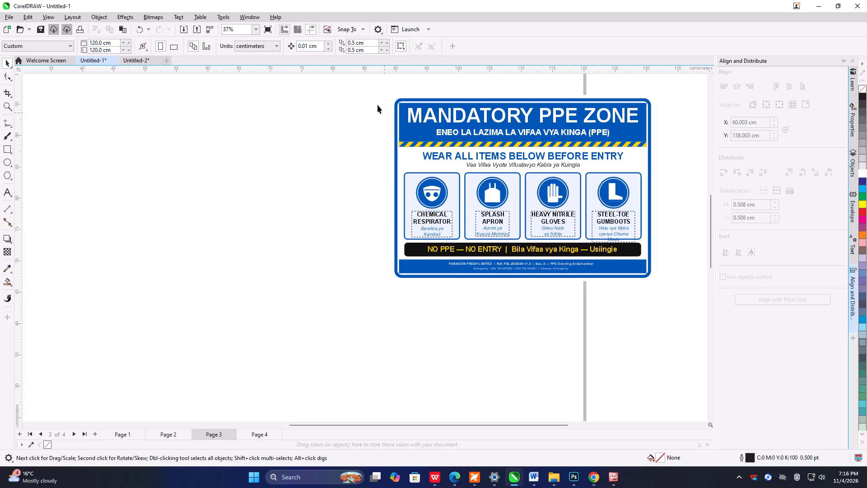
pyautogui.moveTo(378, 87); pyautogui.dragTo(558, 307)
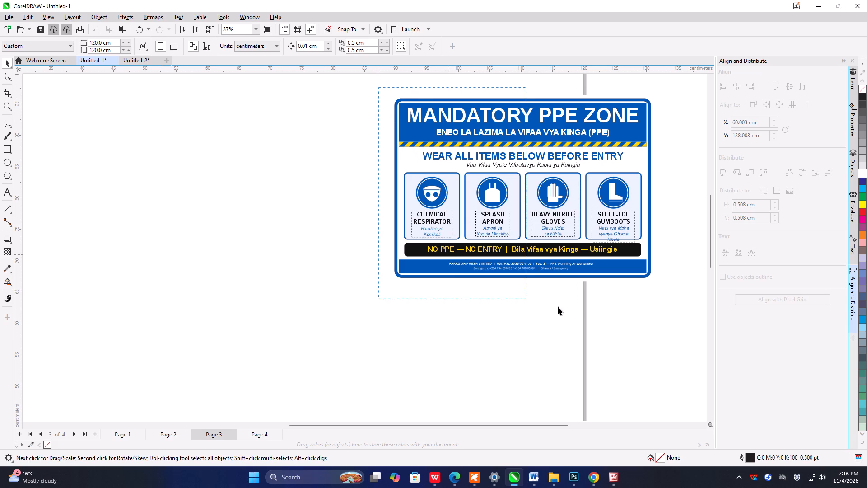
pyautogui.moveTo(558, 307); pyautogui.dragTo(628, 319)
pyautogui.click(632, 320)
pyautogui.moveTo(640, 320); pyautogui.dragTo(678, 322)
pyautogui.moveTo(367, 84); pyautogui.dragTo(417, 232)
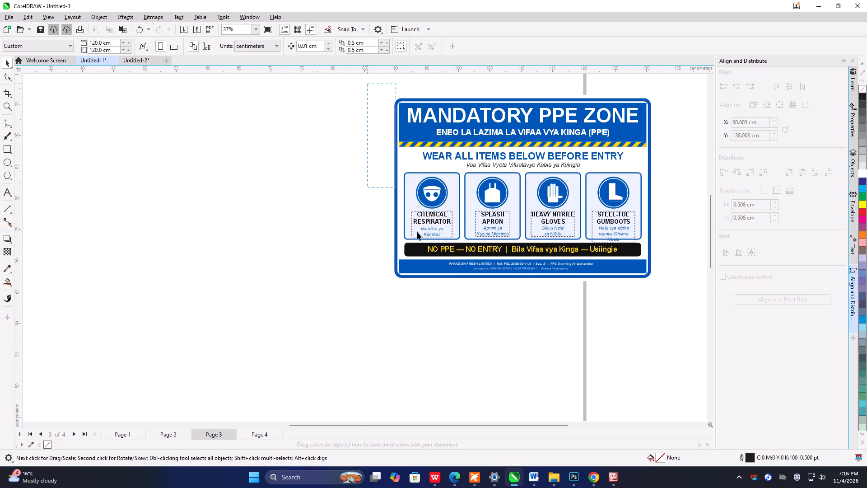
pyautogui.moveTo(417, 232); pyautogui.dragTo(659, 340)
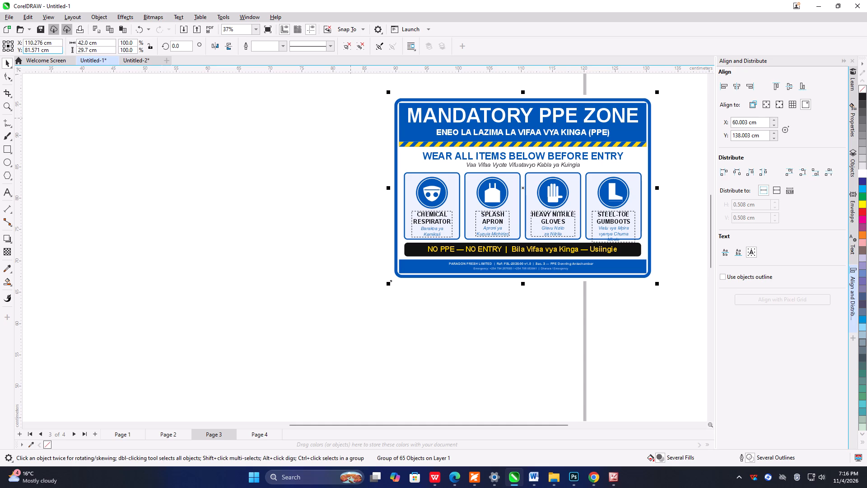
pyautogui.moveTo(101, 40); pyautogui.dragTo(0, 34)
pyautogui.write('29.5')
pyautogui.moveTo(106, 50); pyautogui.dragTo(46, 50)
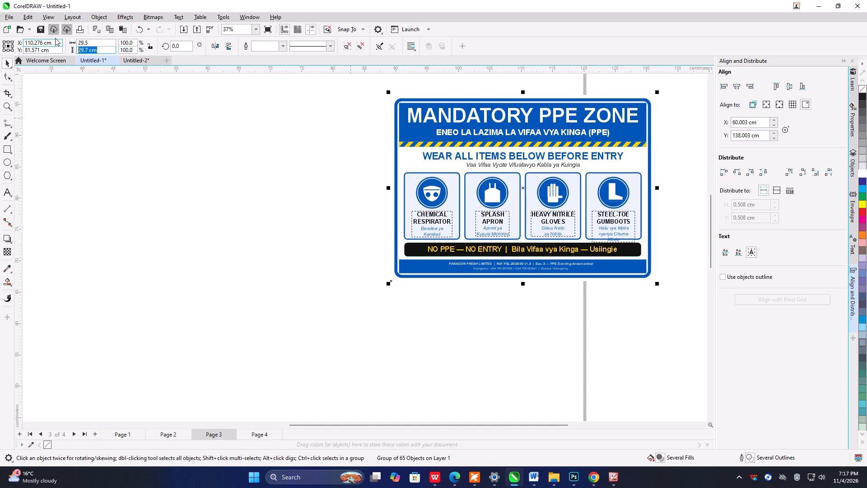
pyautogui.write('21')
pyautogui.press('Return')
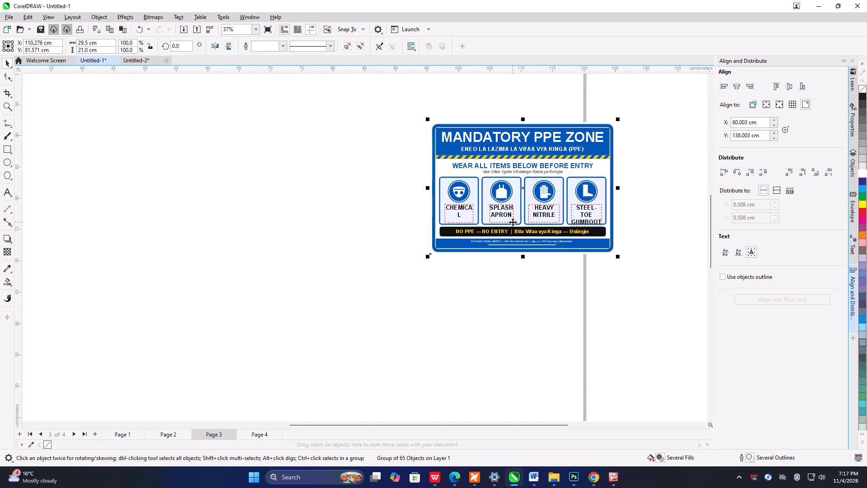
# Cut the Mandatory PPE Zone sign from page 3, paste it onto page 1, and place it below the eyewash sign, overlapping the page edge.
pyautogui.scroll(7, 513, 222)
pyautogui.rightClick(522, 202)
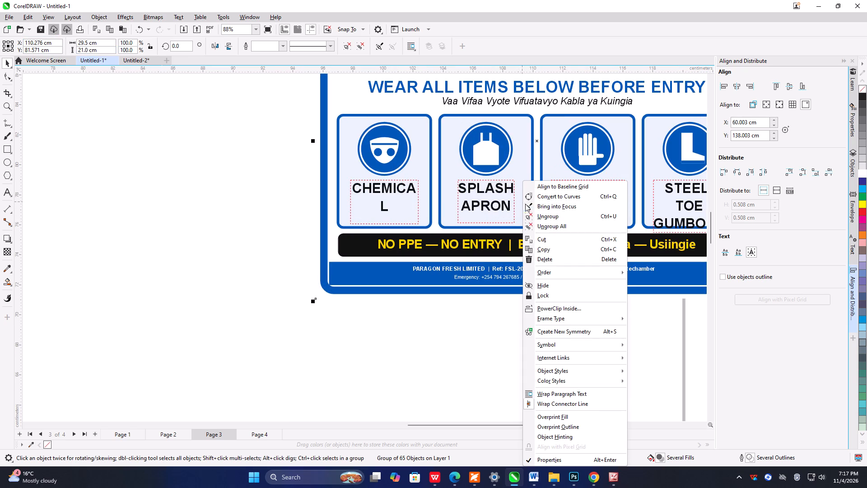
pyautogui.click(550, 243)
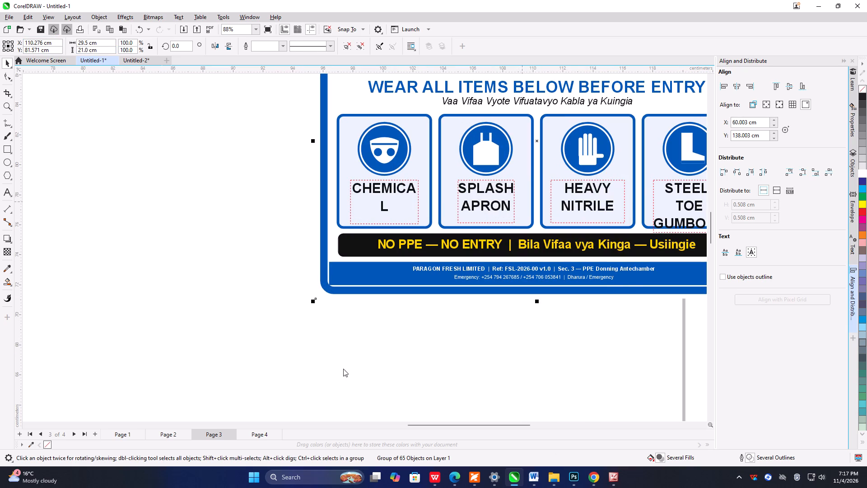
pyautogui.click(165, 437)
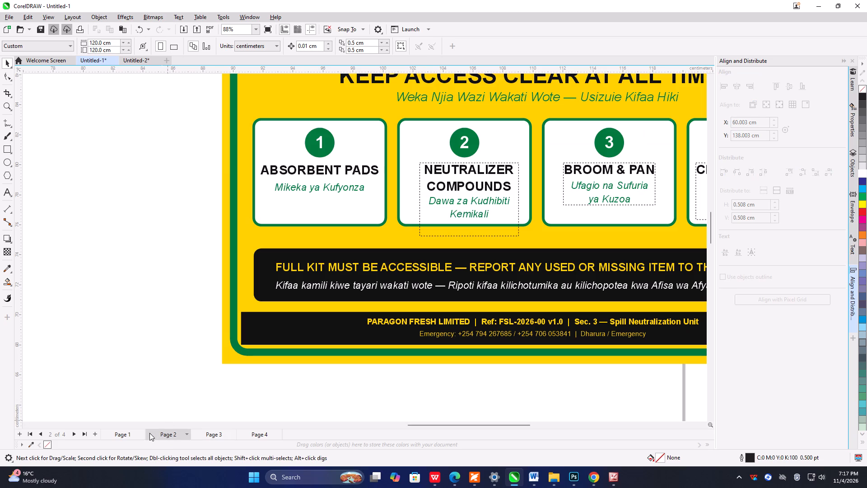
pyautogui.click(129, 436)
pyautogui.scroll(-6, 361, 284)
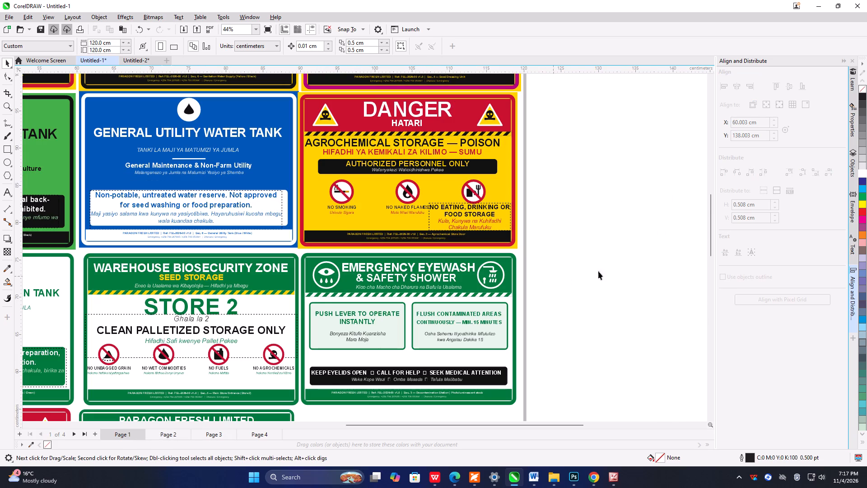
pyautogui.click(713, 233)
pyautogui.moveTo(713, 234); pyautogui.dragTo(712, 255)
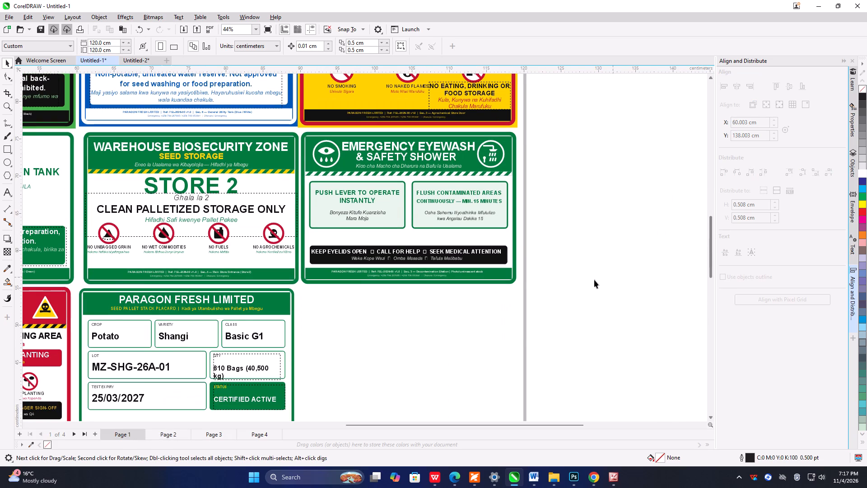
pyautogui.rightClick(583, 263)
pyautogui.click(607, 332)
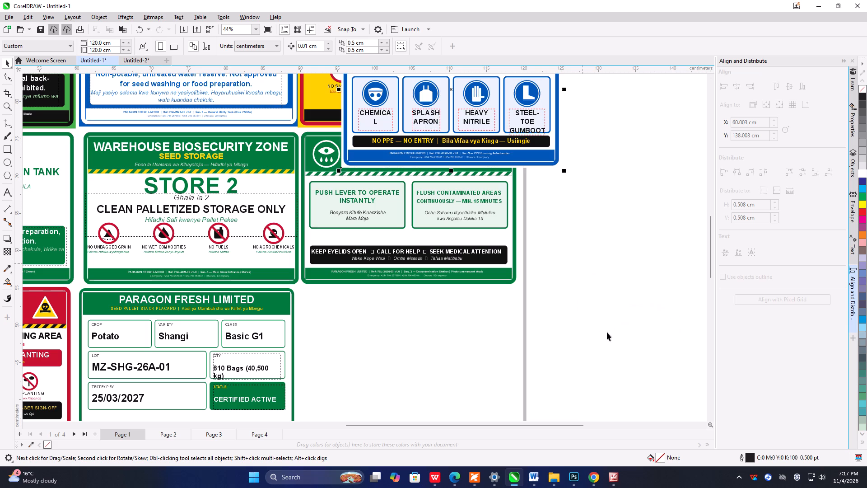
pyautogui.moveTo(450, 129); pyautogui.dragTo(569, 336)
# Enlarge the CHEMICAL RESPIRATOR text frame on the Mandatory PPE Zone sign to about 6.2 × 4.4 cm so its cut-off text fits.
pyautogui.tripleClick(564, 318)
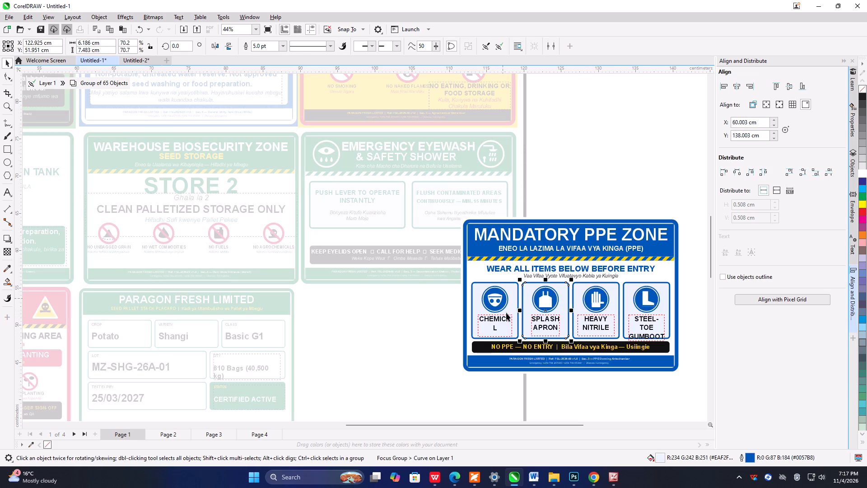
pyautogui.click(497, 327)
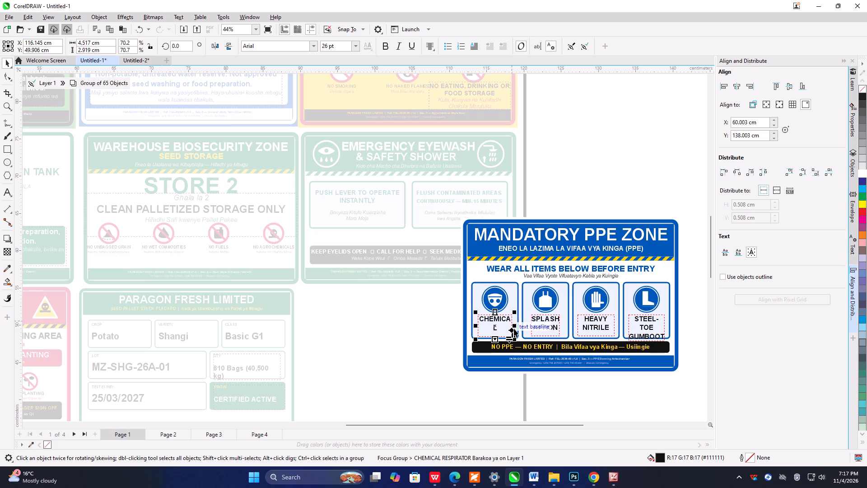
pyautogui.click(515, 324)
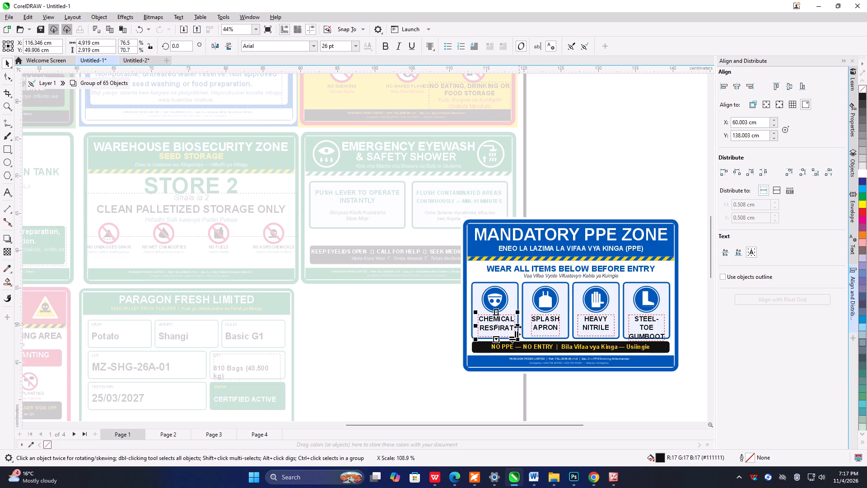
pyautogui.click(498, 338)
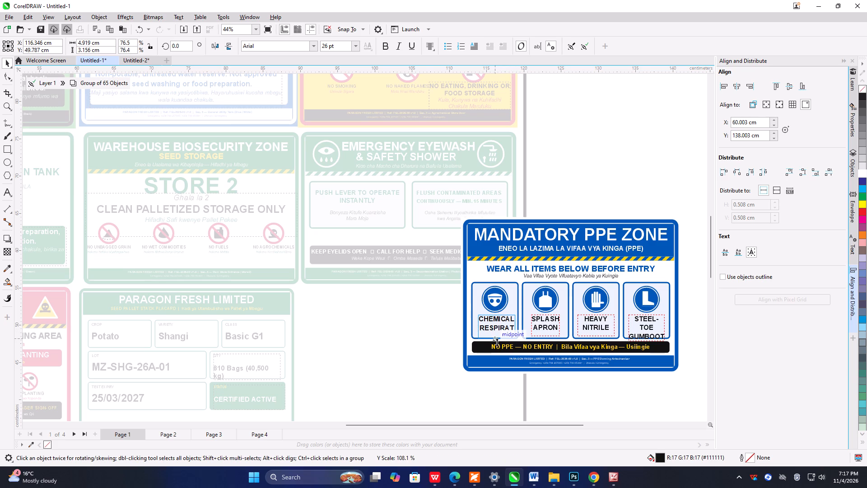
pyautogui.click(497, 342)
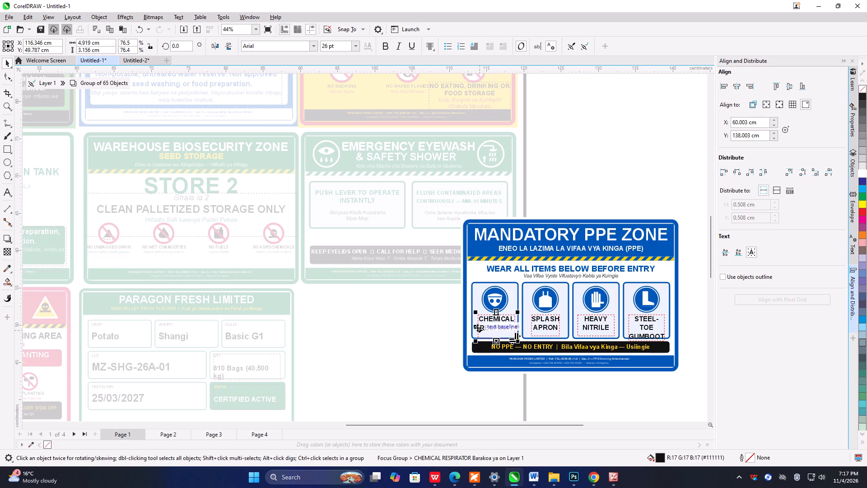
pyautogui.click(475, 327)
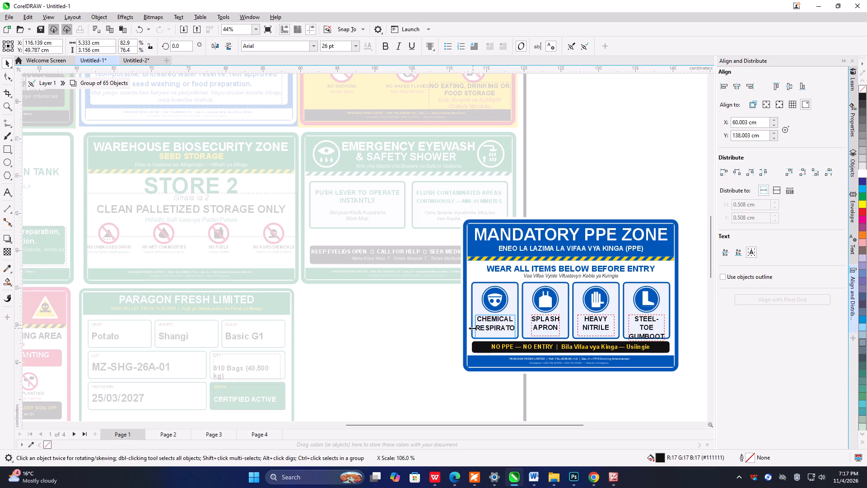
pyautogui.click(495, 311)
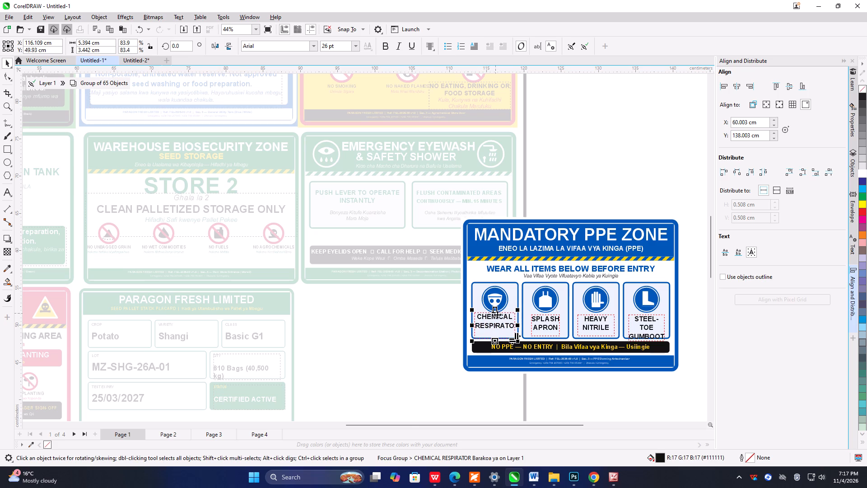
pyautogui.scroll(4, 503, 318)
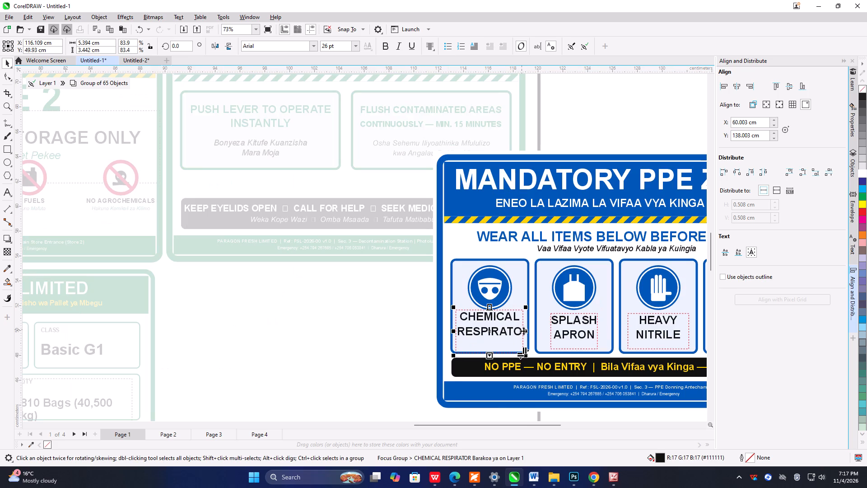
pyautogui.click(525, 332)
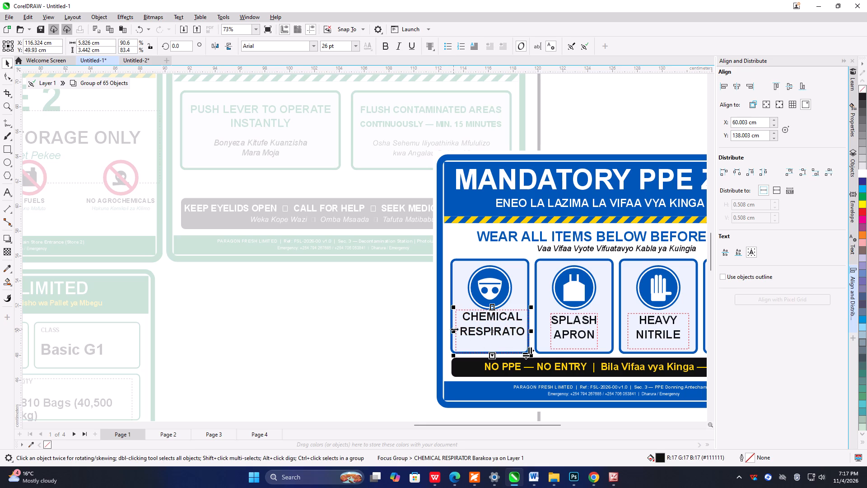
pyautogui.moveTo(454, 330); pyautogui.dragTo(450, 332)
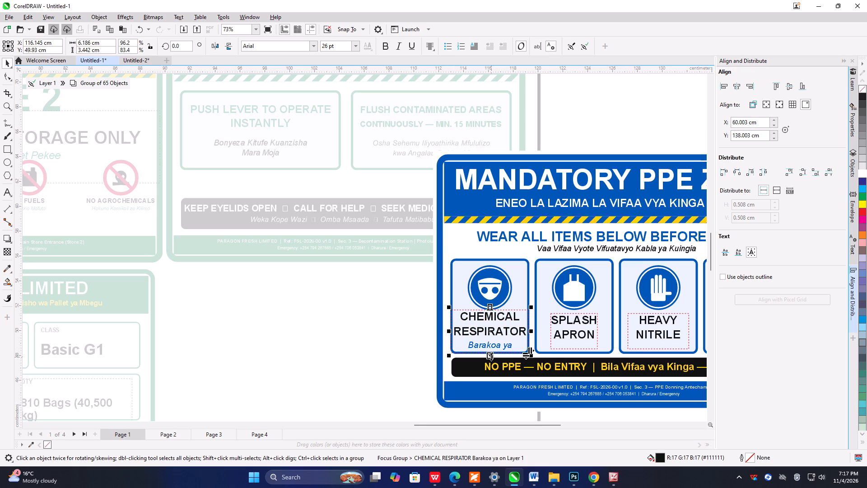
pyautogui.click(491, 357)
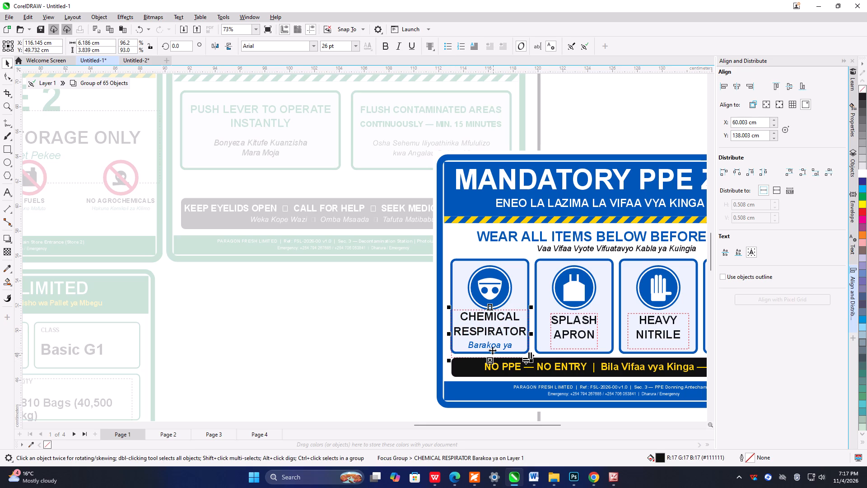
pyautogui.click(490, 307)
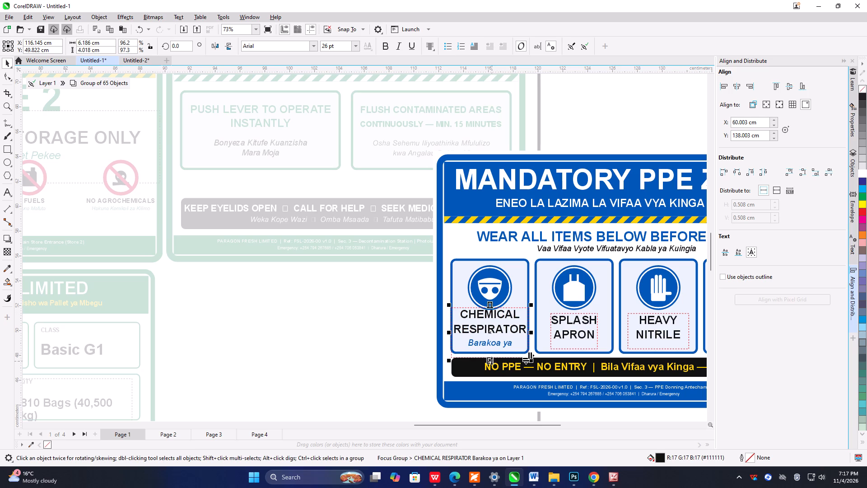
pyautogui.moveTo(491, 361); pyautogui.dragTo(491, 365)
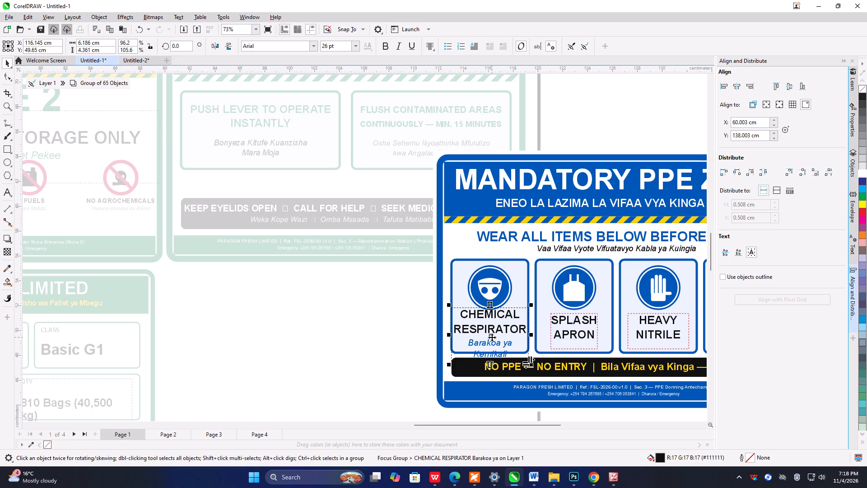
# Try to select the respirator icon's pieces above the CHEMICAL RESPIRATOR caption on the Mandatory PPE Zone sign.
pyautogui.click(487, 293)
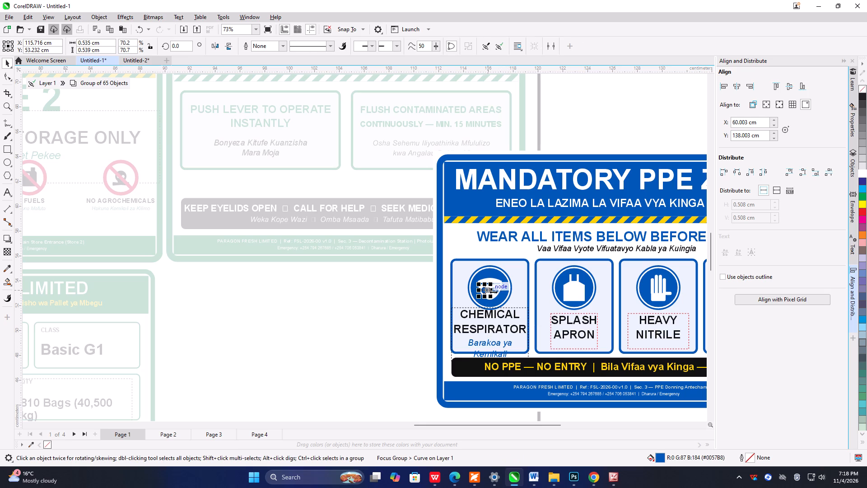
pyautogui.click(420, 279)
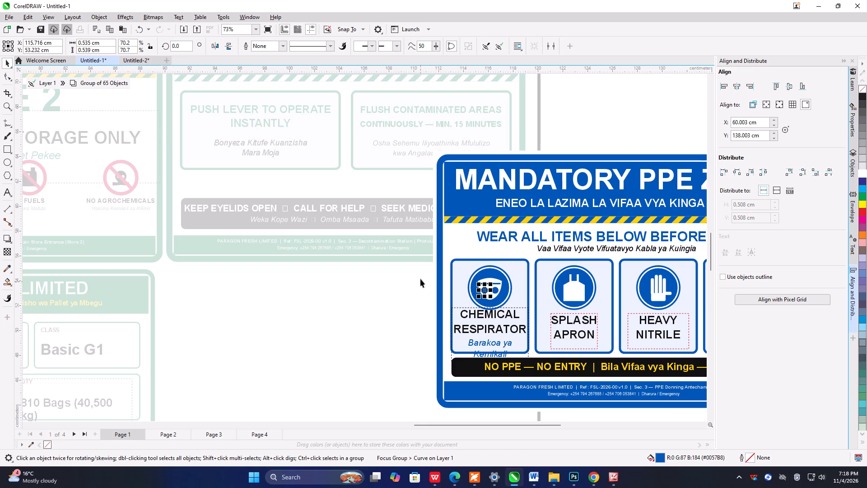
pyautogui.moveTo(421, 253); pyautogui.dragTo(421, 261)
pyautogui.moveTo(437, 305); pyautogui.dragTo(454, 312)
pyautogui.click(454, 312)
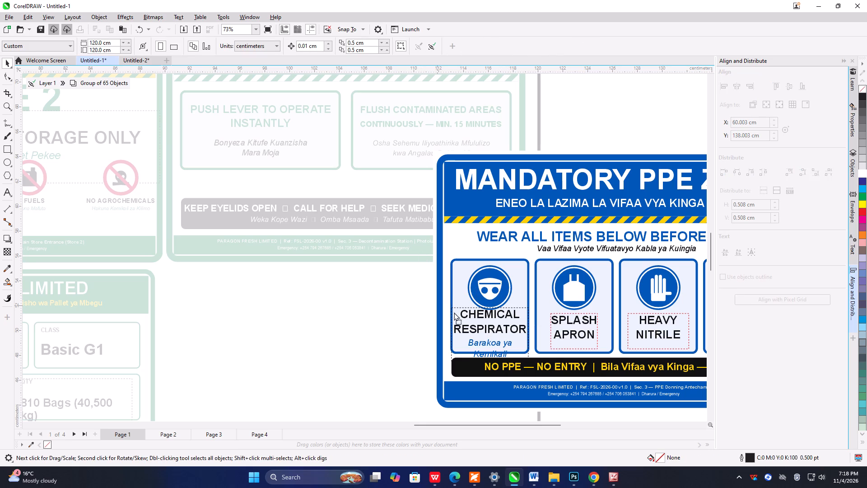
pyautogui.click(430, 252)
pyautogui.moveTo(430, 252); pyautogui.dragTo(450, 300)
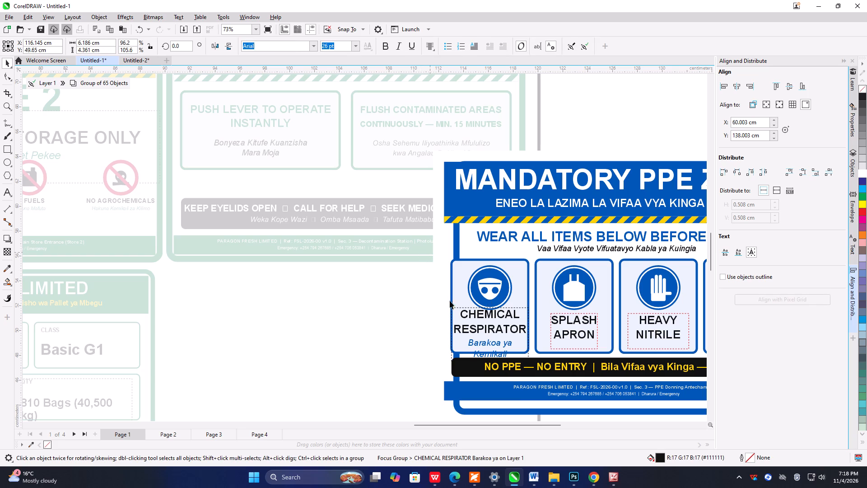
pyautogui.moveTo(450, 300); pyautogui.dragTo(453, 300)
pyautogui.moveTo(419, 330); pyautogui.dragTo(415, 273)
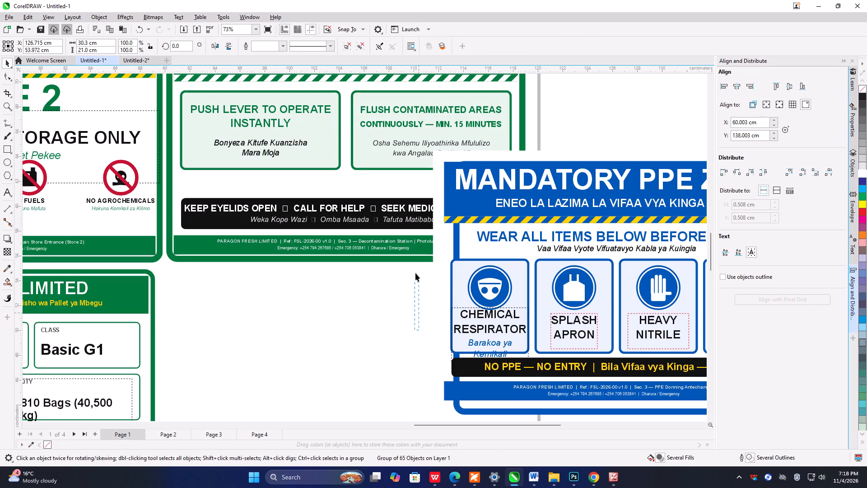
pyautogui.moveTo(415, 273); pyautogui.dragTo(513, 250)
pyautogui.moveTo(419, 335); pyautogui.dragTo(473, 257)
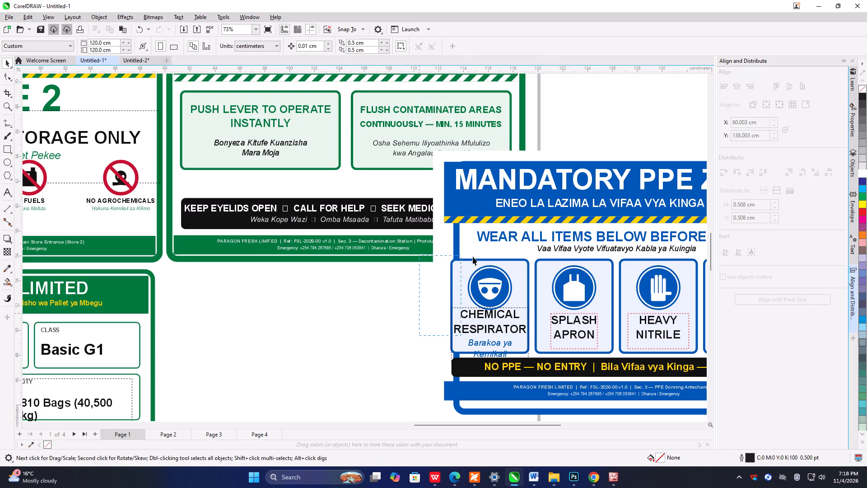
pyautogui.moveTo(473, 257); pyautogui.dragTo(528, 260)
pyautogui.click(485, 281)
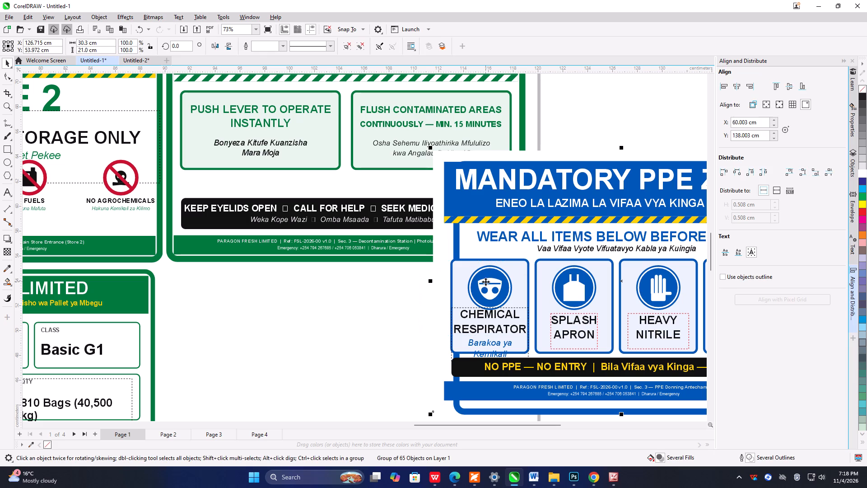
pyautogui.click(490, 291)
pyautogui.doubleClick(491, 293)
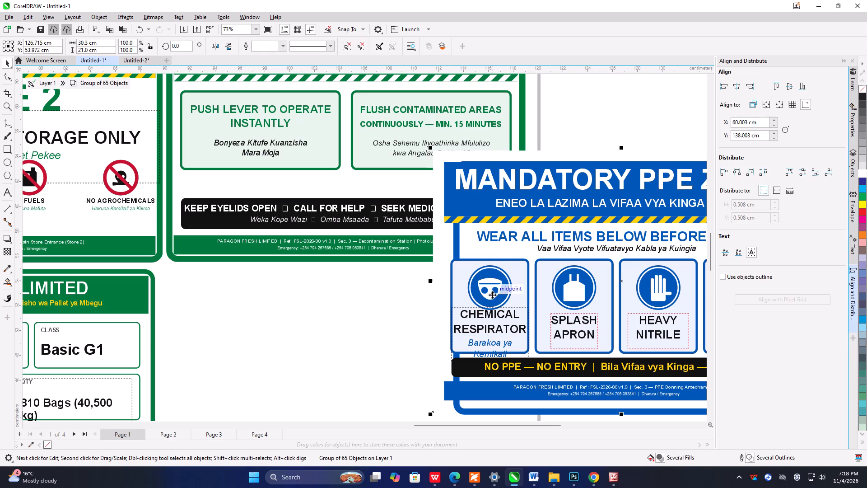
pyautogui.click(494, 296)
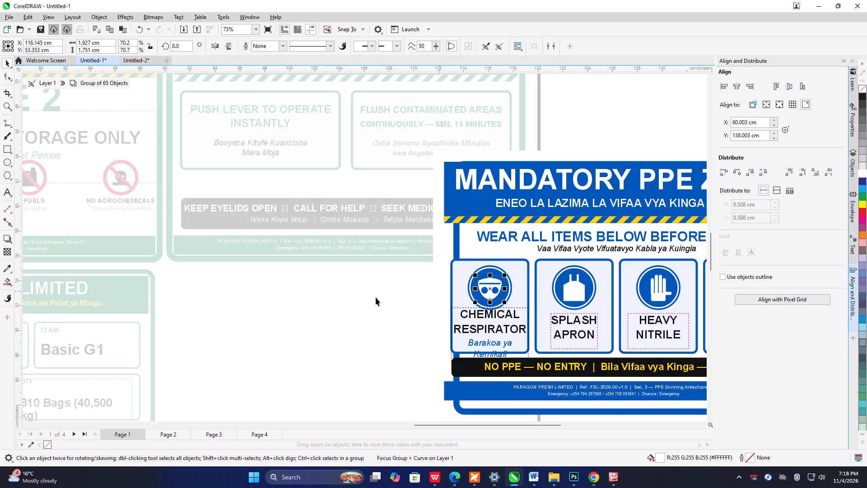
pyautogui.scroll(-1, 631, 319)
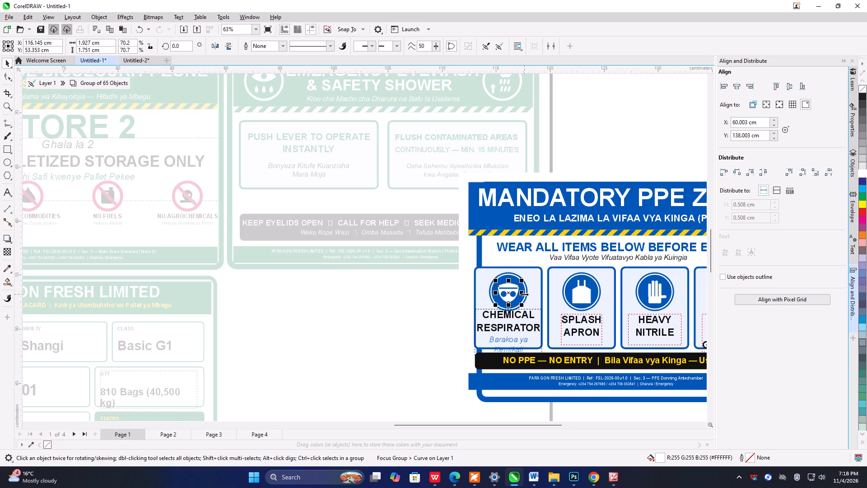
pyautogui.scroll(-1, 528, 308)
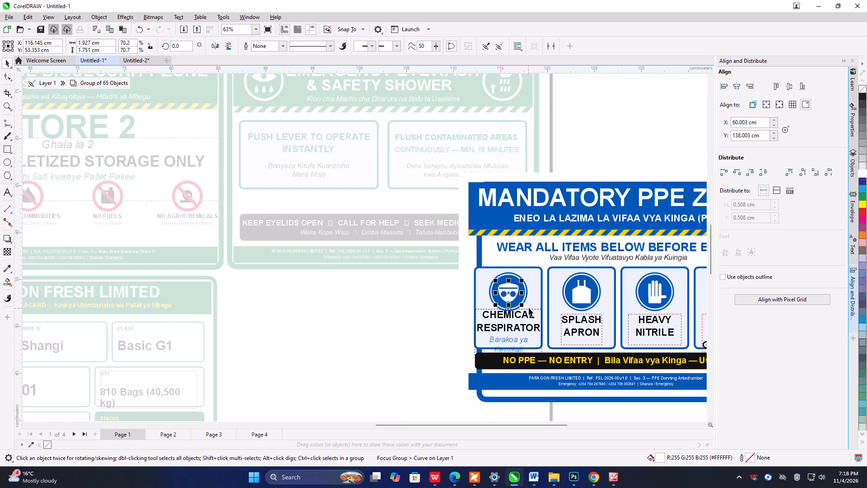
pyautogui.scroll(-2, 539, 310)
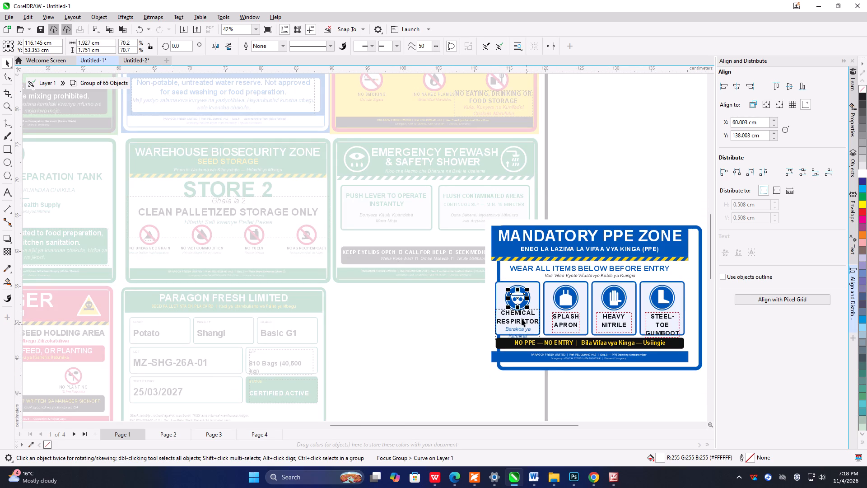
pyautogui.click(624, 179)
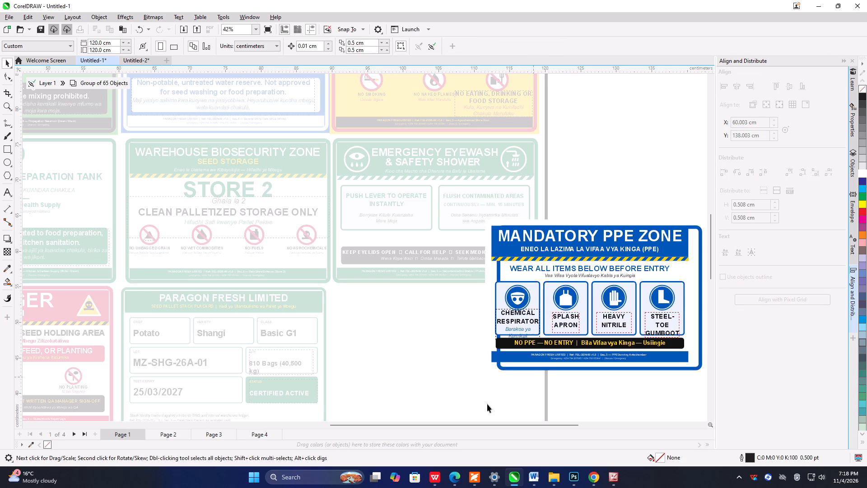
# Check pages 3 and 2 for signs still waiting for transfer to page 1.
pyautogui.click(224, 436)
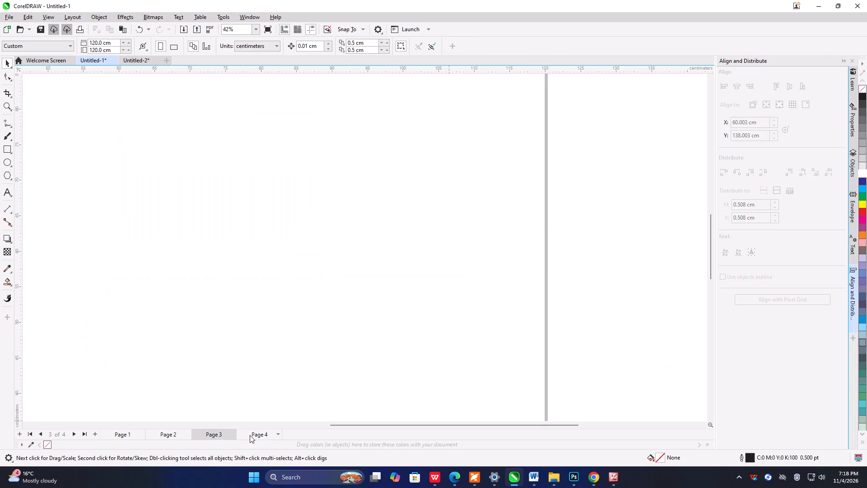
pyautogui.click(171, 432)
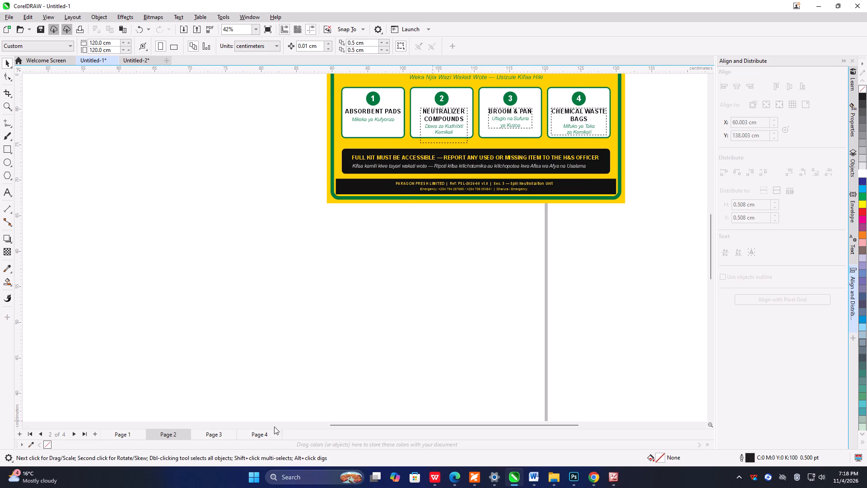
pyautogui.scroll(-4, 591, 285)
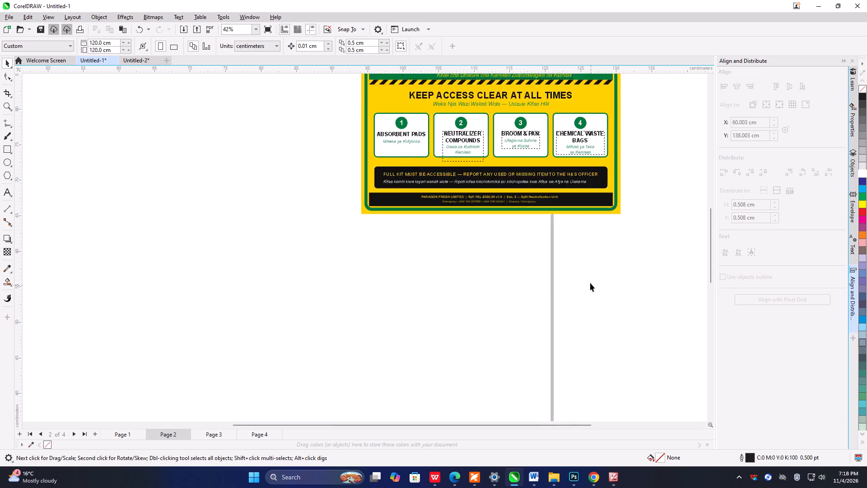
pyautogui.click(211, 437)
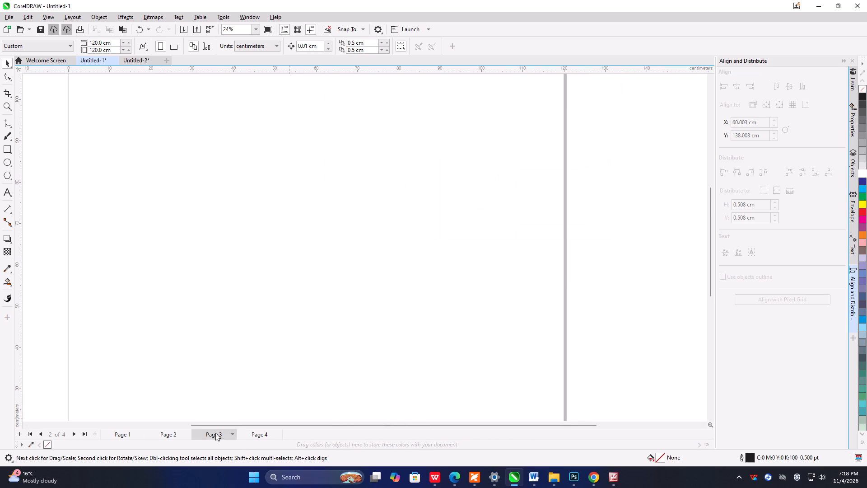
pyautogui.click(166, 435)
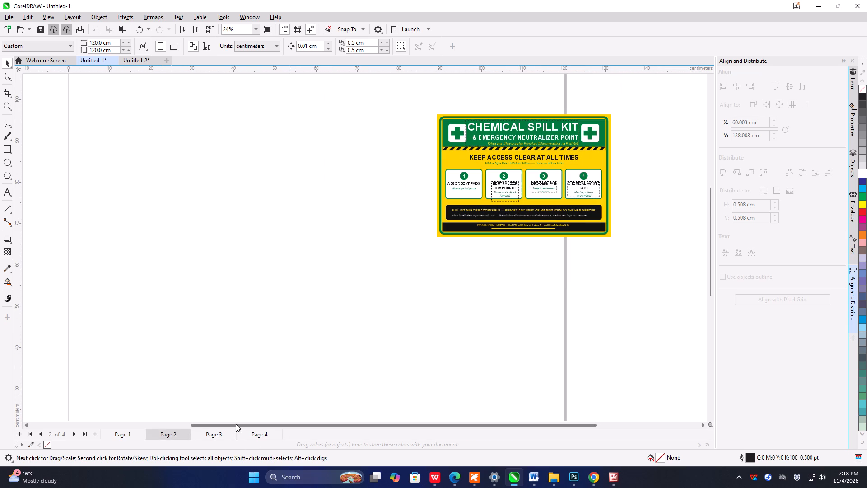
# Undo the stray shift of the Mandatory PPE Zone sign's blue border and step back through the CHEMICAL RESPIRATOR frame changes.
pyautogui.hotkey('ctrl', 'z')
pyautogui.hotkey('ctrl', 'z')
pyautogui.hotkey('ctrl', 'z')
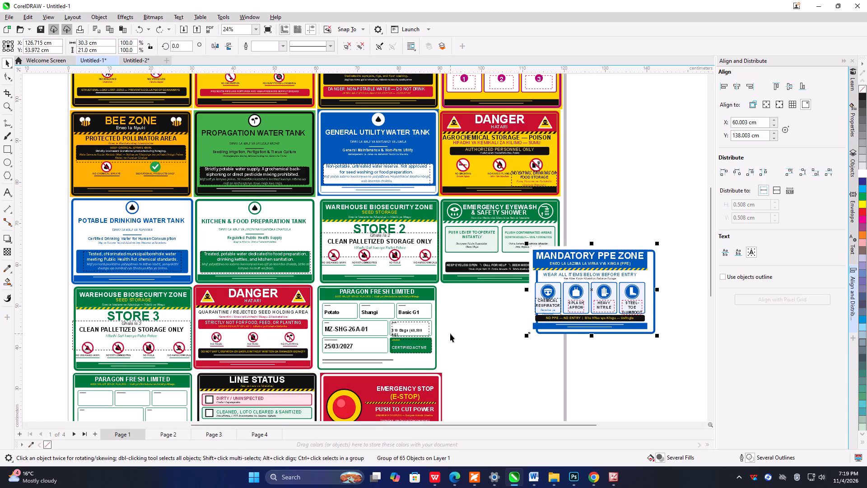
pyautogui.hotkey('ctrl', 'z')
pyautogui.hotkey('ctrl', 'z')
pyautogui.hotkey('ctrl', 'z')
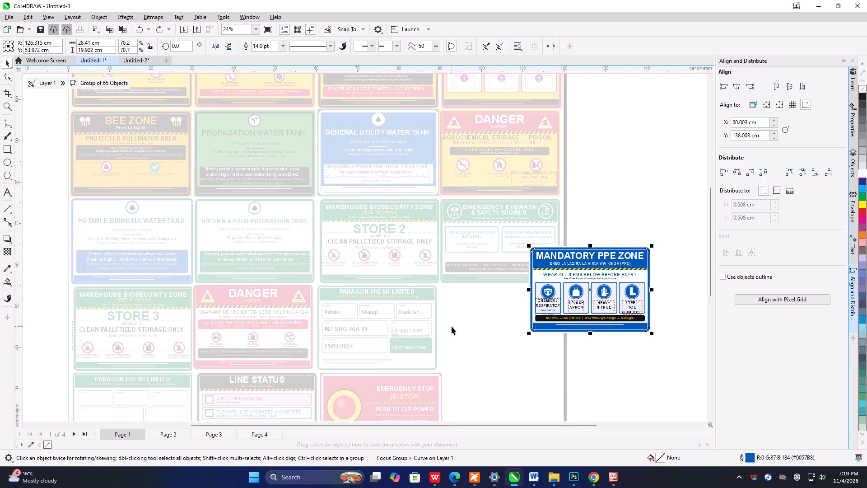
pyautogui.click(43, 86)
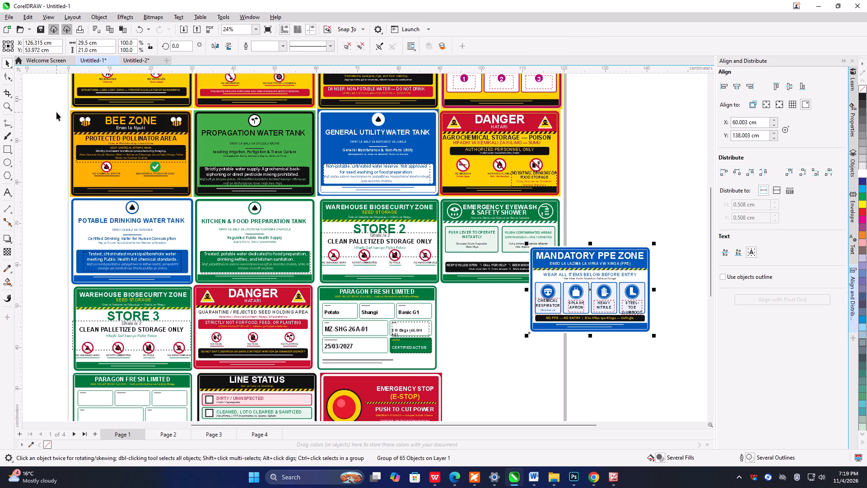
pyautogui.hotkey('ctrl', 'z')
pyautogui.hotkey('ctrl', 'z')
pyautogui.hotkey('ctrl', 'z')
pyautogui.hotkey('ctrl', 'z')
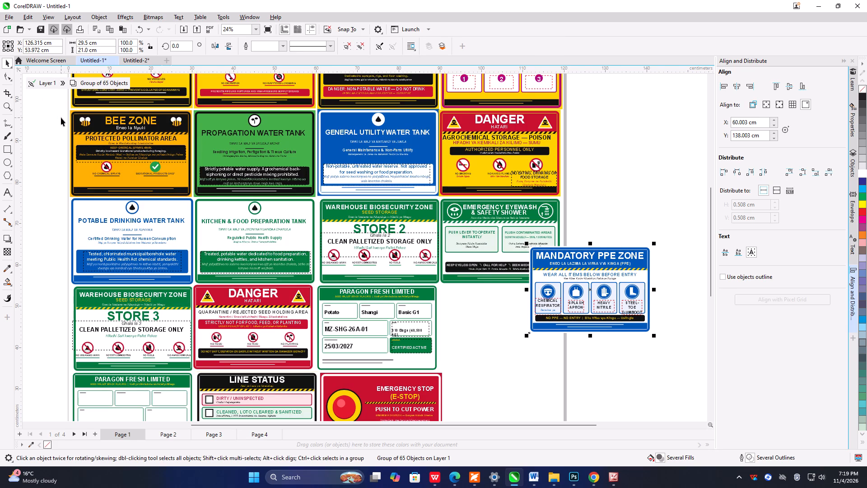
# Undo the CHEMICAL RESPIRATOR frame edits, the resize and the page transfer of the Mandatory PPE Zone sign, back to its 42 × 29.7 cm original on page 3.
pyautogui.hotkey('ctrl', 'z')
pyautogui.hotkey('ctrl', 'z')
pyautogui.hotkey('ctrl', 'z')
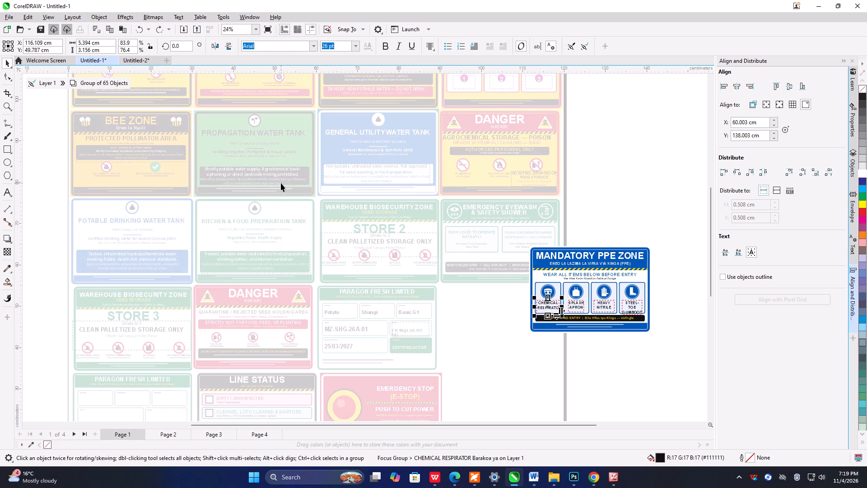
pyautogui.hotkey('ctrl', 'z')
pyautogui.hotkey('ctrl', 'z')
pyautogui.hotkey('ctrl', 'z')
pyautogui.hotkey('ctrl', 'z')
pyautogui.hotkey('ctrl', 'z')
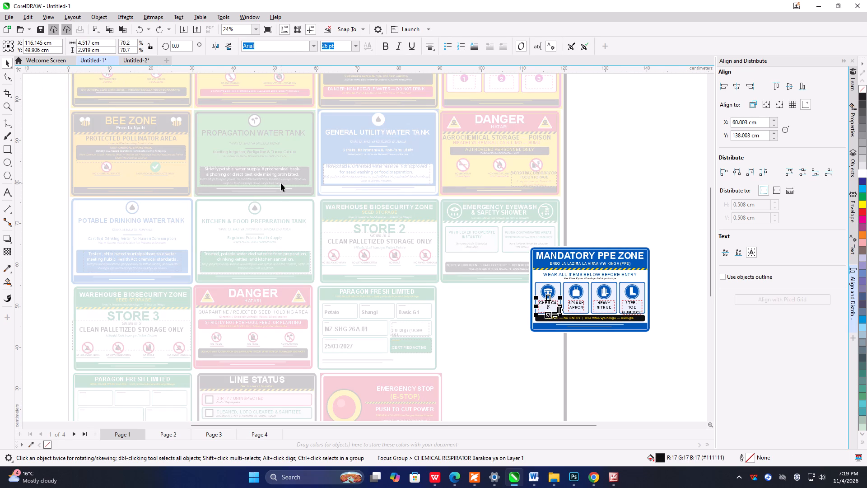
pyautogui.hotkey('ctrl', 'z')
pyautogui.hotkey('ctrl', 'z')
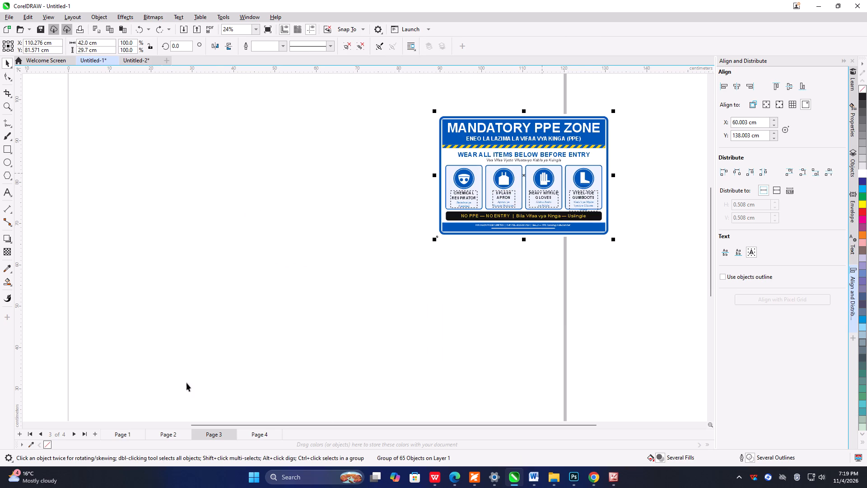
# Increase the height of page 1 to 140 cm to make room below the last row of signs.
pyautogui.click(119, 437)
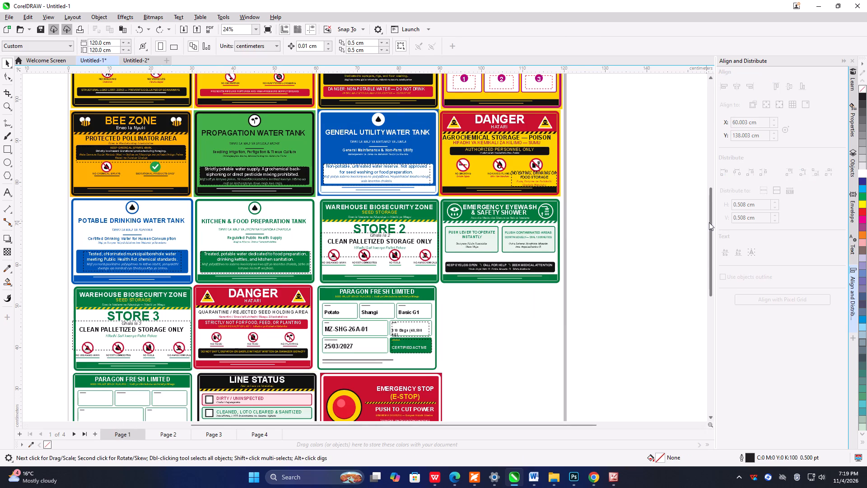
pyautogui.click(709, 222)
pyautogui.moveTo(709, 222); pyautogui.dragTo(703, 252)
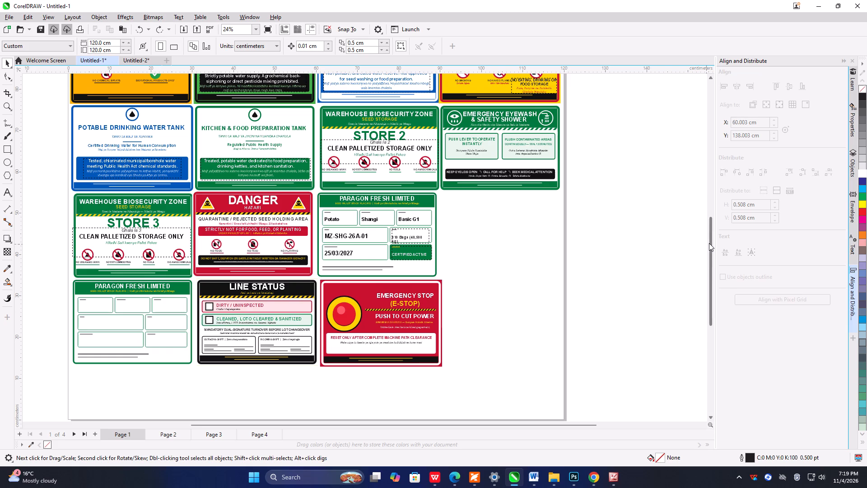
pyautogui.moveTo(709, 243); pyautogui.dragTo(709, 253)
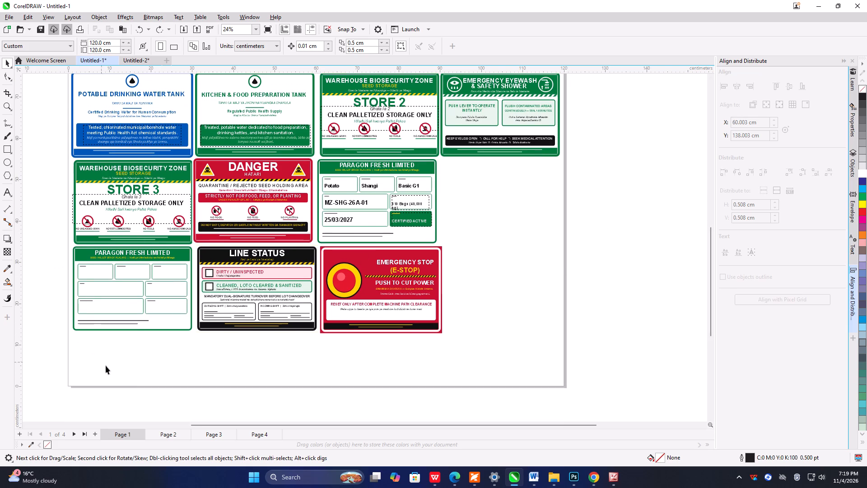
pyautogui.moveTo(113, 51); pyautogui.dragTo(45, 48)
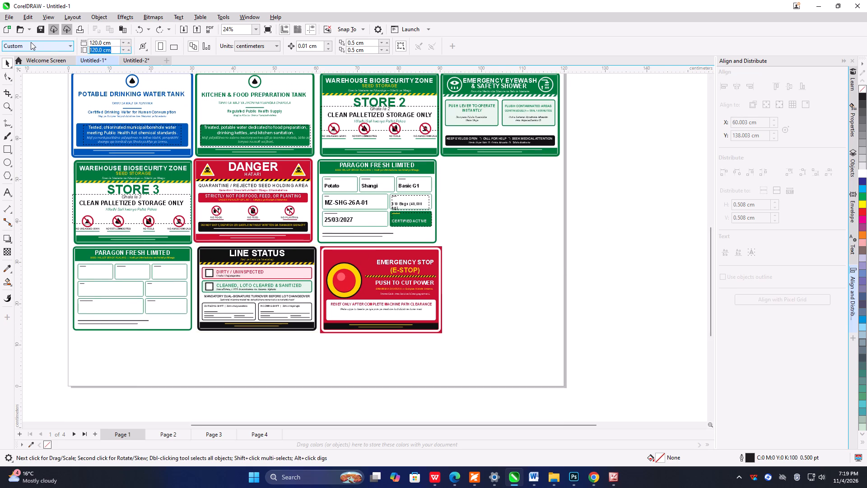
pyautogui.write('140')
pyautogui.press('Return')
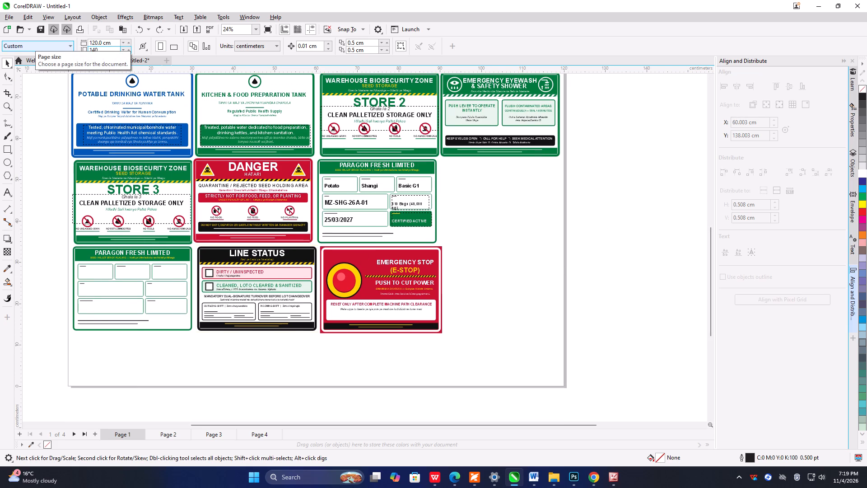
pyautogui.click(463, 250)
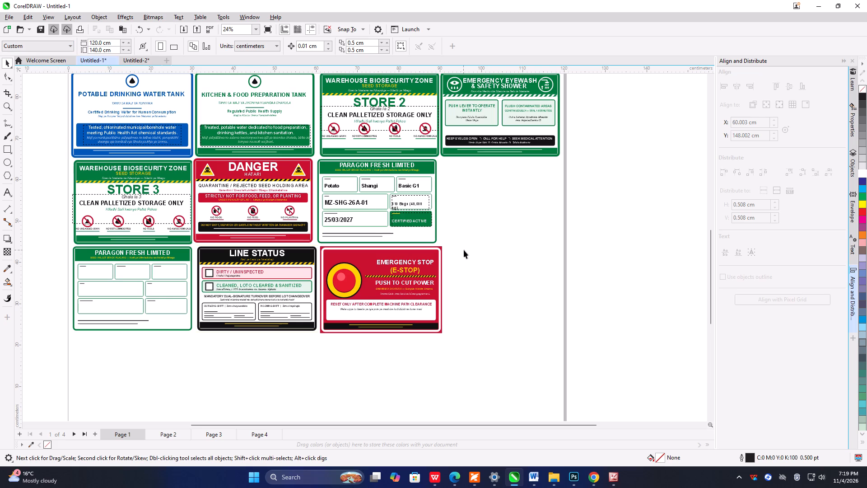
# Move all the signs on page 1 up together so the top row sits just inside the sheet's upper edge.
pyautogui.scroll(-6, 626, 253)
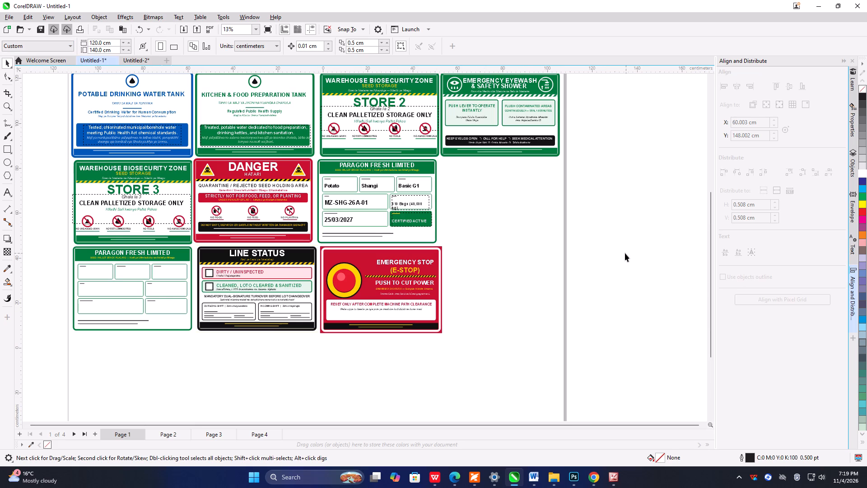
pyautogui.scroll(-4, 588, 241)
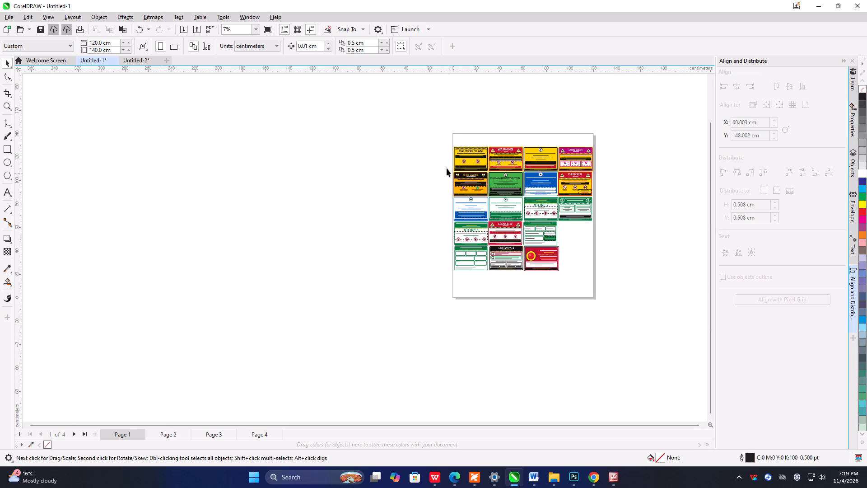
pyautogui.moveTo(426, 139); pyautogui.dragTo(629, 296)
pyautogui.moveTo(521, 207); pyautogui.dragTo(522, 204)
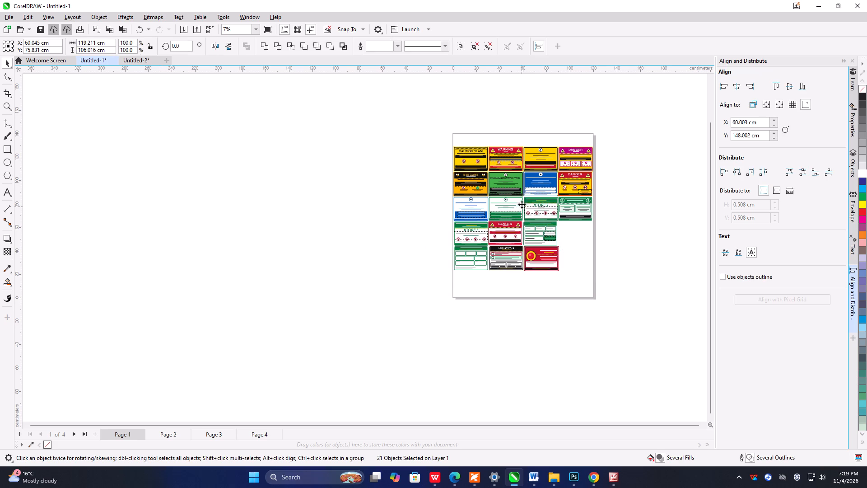
pyautogui.moveTo(522, 204); pyautogui.dragTo(523, 206)
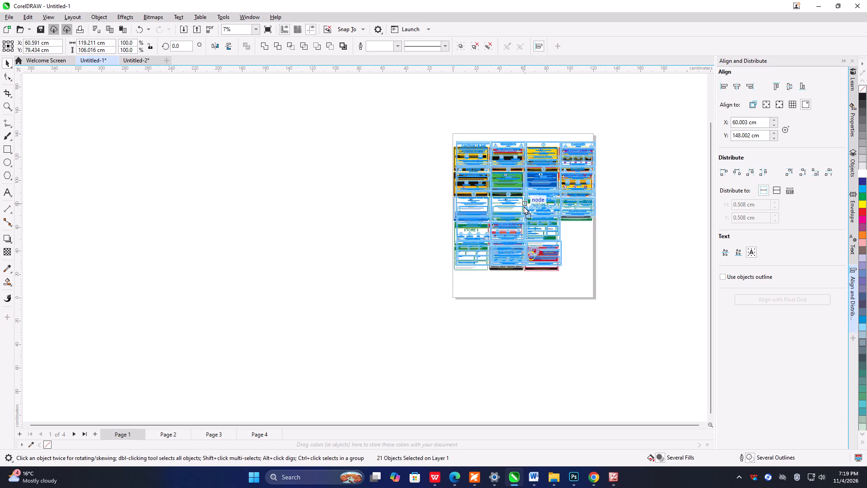
pyautogui.moveTo(523, 206); pyautogui.dragTo(521, 198)
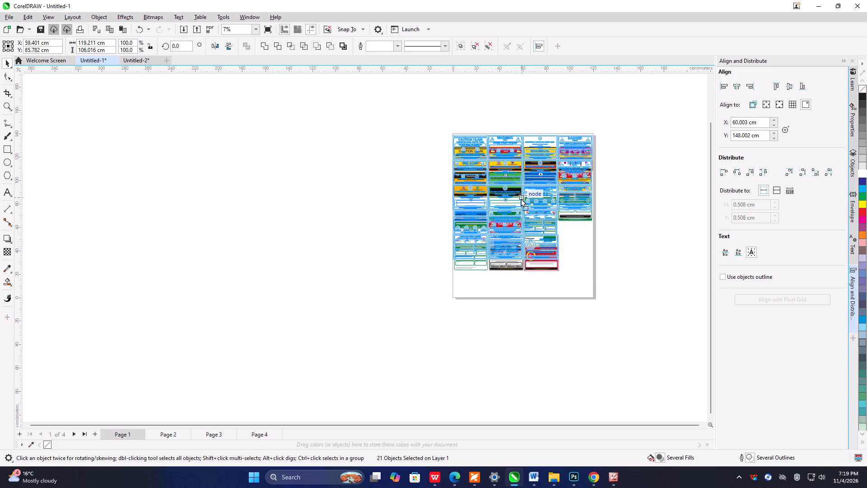
pyautogui.moveTo(521, 198); pyautogui.dragTo(521, 199)
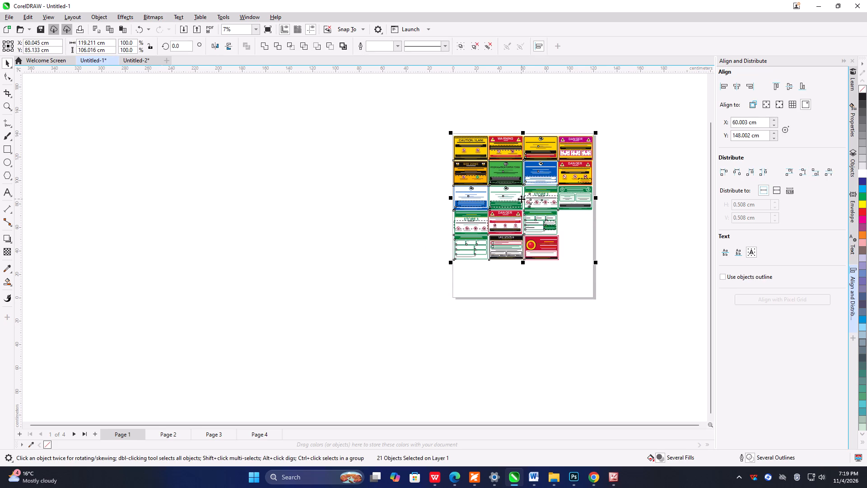
pyautogui.scroll(6, 525, 168)
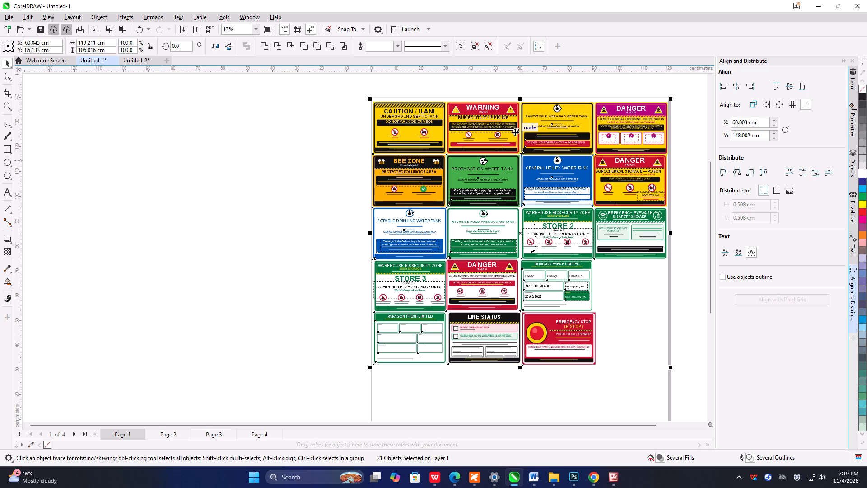
pyautogui.click(522, 234)
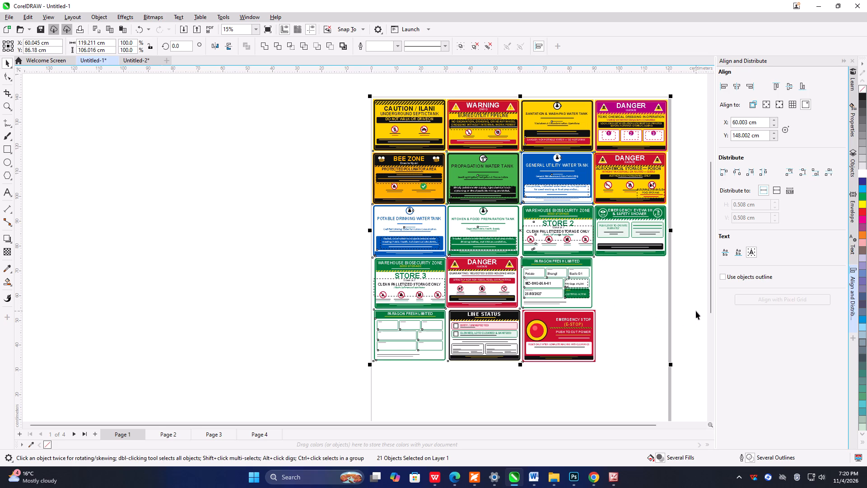
pyautogui.click(263, 277)
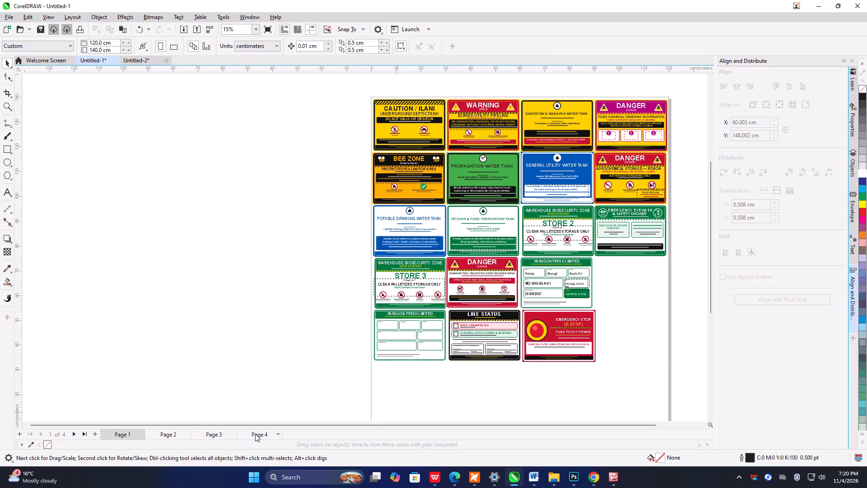
# Cut the Mandatory PPE Zone sign from page 3 and paste it onto page 1.
pyautogui.click(255, 434)
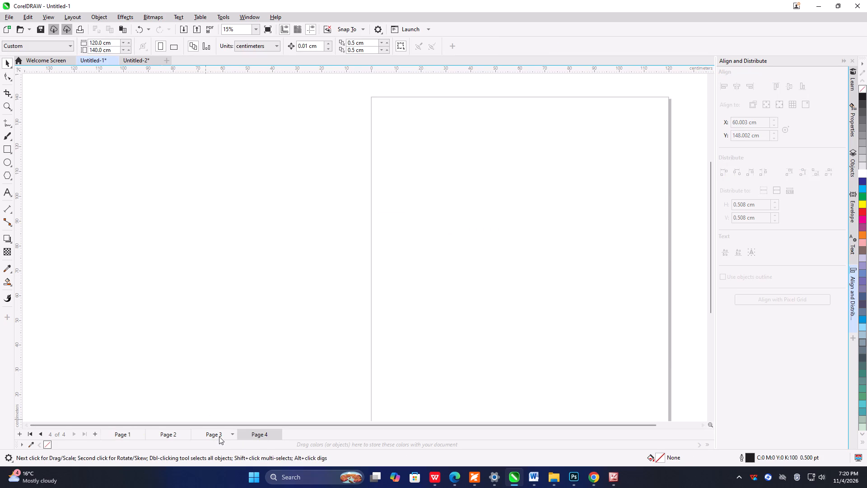
pyautogui.click(219, 436)
pyautogui.moveTo(561, 169); pyautogui.dragTo(685, 282)
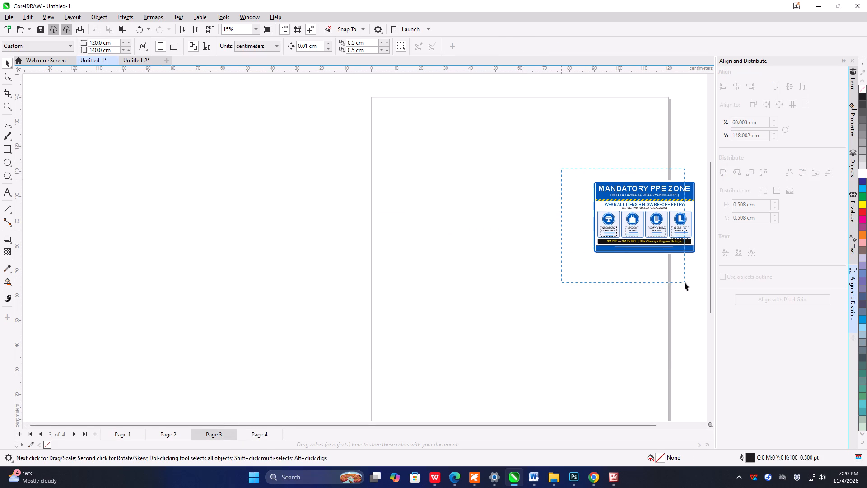
pyautogui.moveTo(685, 282); pyautogui.dragTo(700, 292)
pyautogui.rightClick(663, 238)
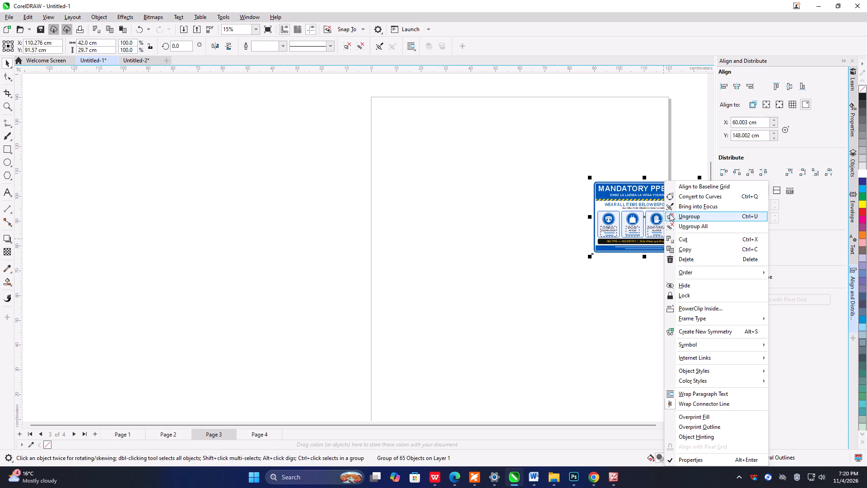
pyautogui.click(691, 240)
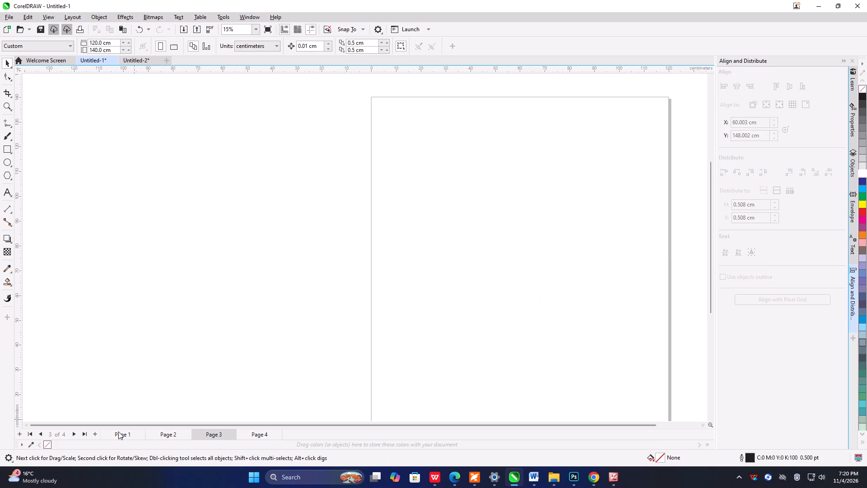
pyautogui.click(121, 435)
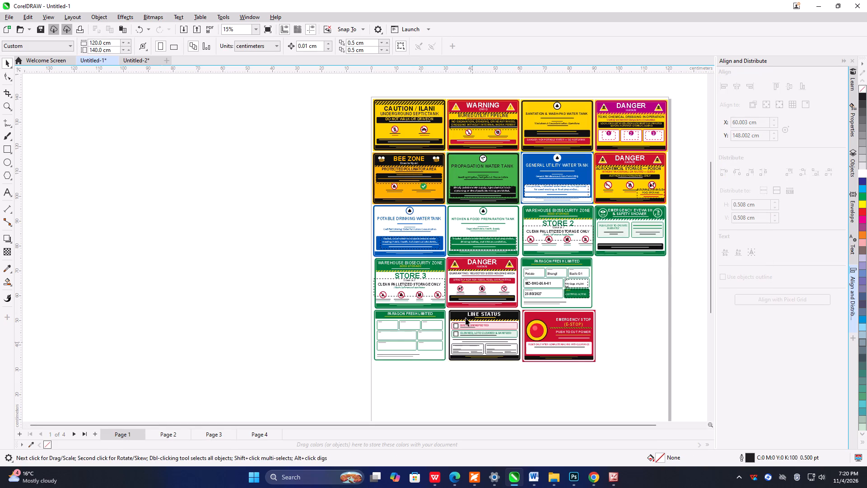
pyautogui.moveTo(709, 235); pyautogui.dragTo(700, 269)
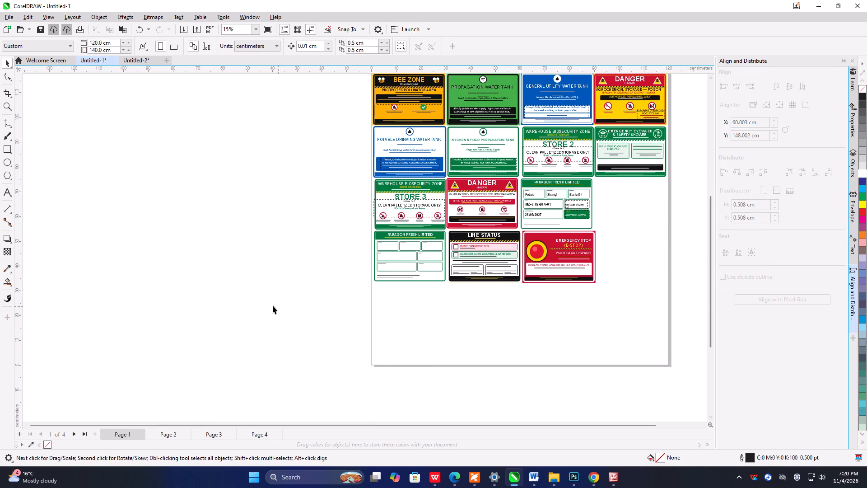
pyautogui.rightClick(273, 305)
pyautogui.click(297, 375)
# Place the Mandatory PPE Zone sign in the sheet's lower-left space below the blank Paragon Fresh Limited sign, scaled to about 42.1 × 29.8 cm.
pyautogui.moveTo(640, 140); pyautogui.dragTo(610, 195)
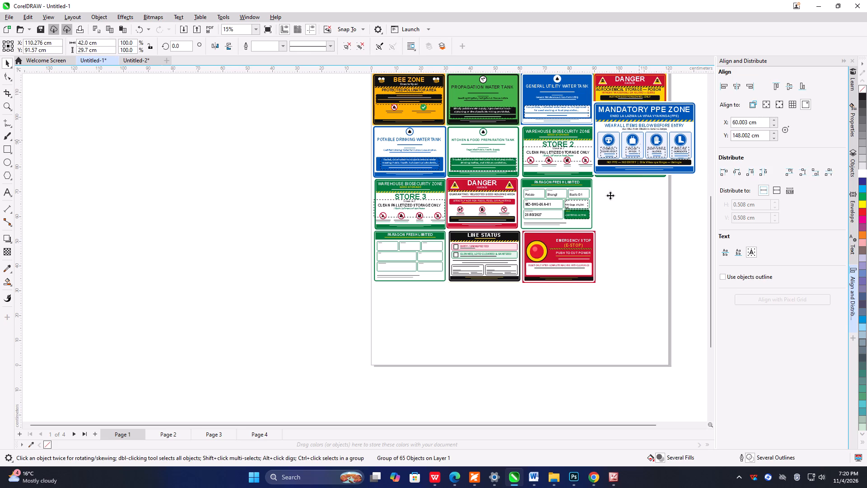
pyautogui.moveTo(610, 195); pyautogui.dragTo(422, 324)
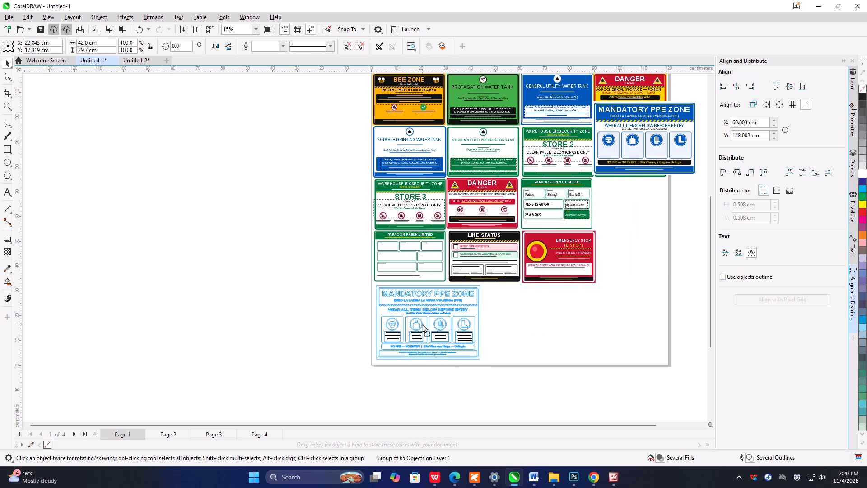
pyautogui.moveTo(422, 324); pyautogui.dragTo(419, 324)
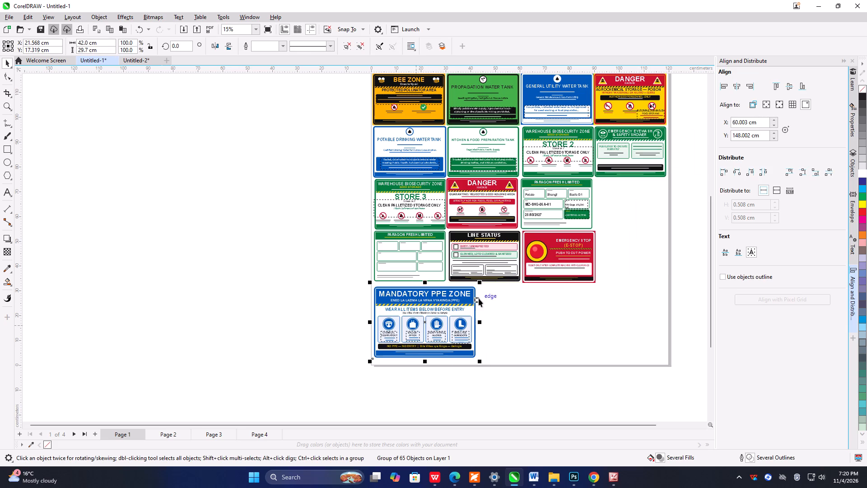
pyautogui.moveTo(479, 282); pyautogui.dragTo(473, 286)
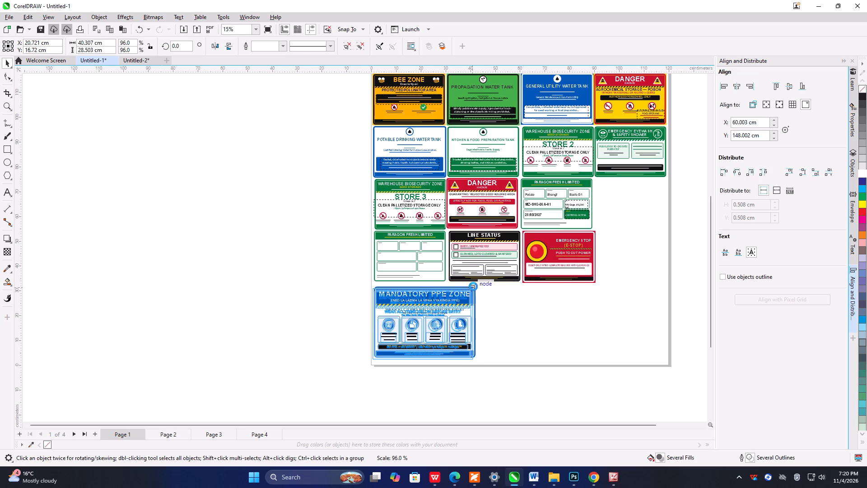
pyautogui.moveTo(476, 284); pyautogui.dragTo(483, 281)
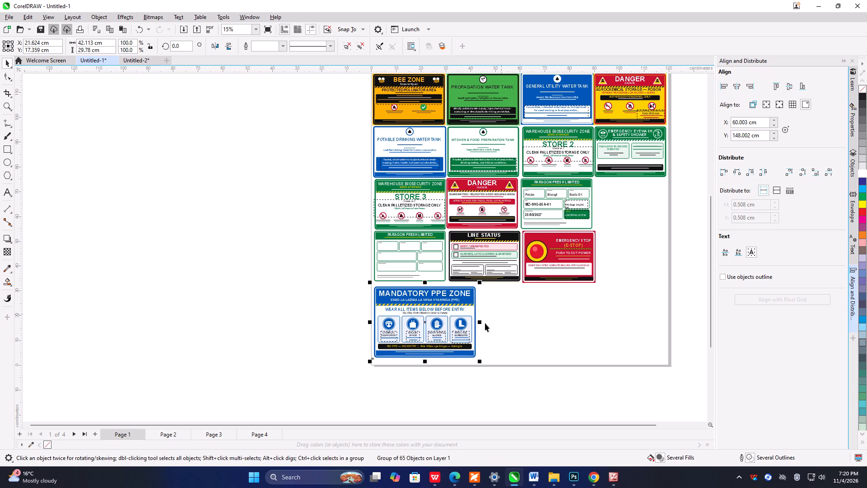
# Cut the Chemical Spill Kit sign from page 2 and paste it onto page 1.
pyautogui.click(222, 432)
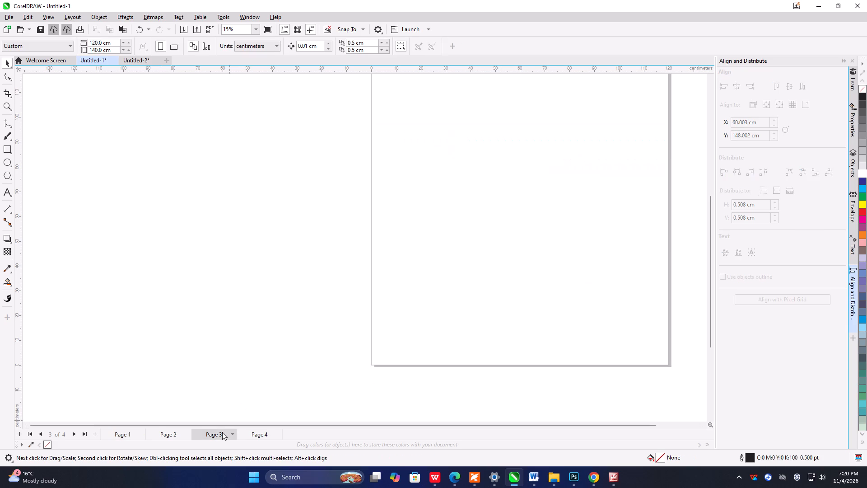
pyautogui.click(174, 434)
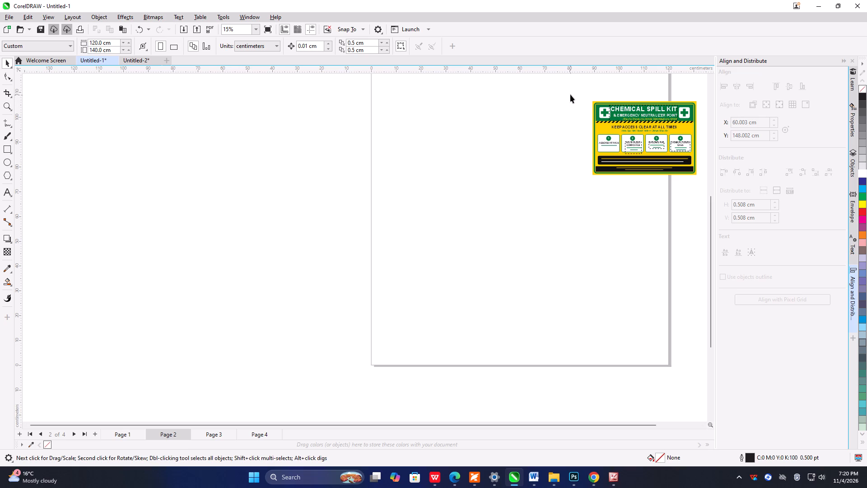
pyautogui.moveTo(570, 94); pyautogui.dragTo(690, 179)
pyautogui.moveTo(690, 179); pyautogui.dragTo(643, 190)
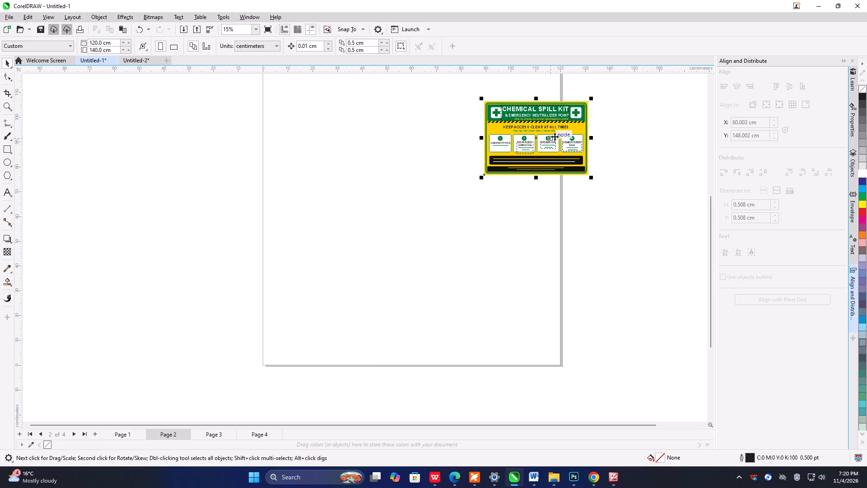
pyautogui.rightClick(555, 136)
pyautogui.click(581, 195)
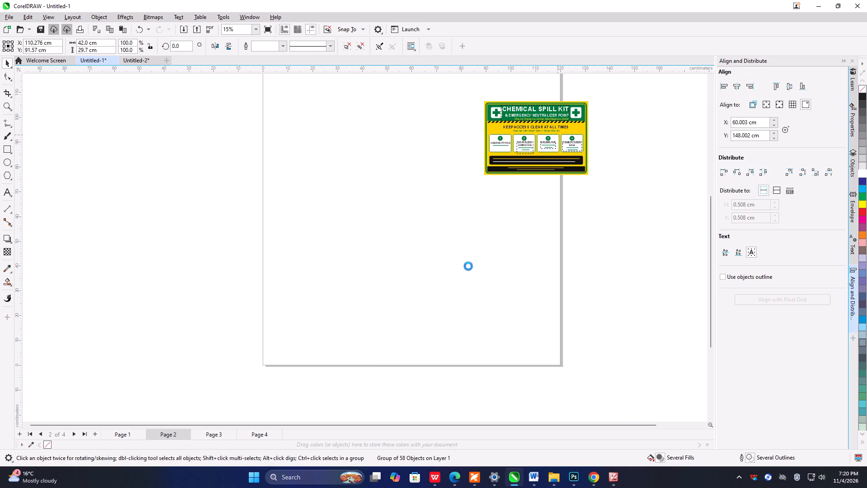
pyautogui.click(126, 435)
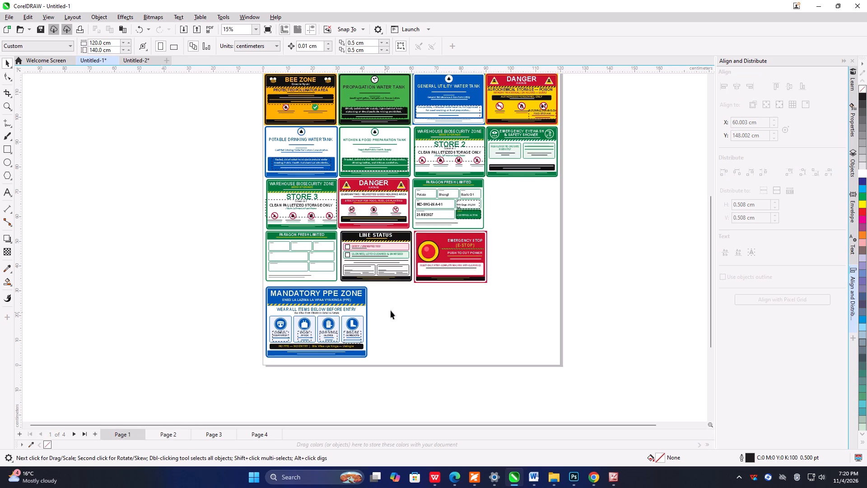
pyautogui.rightClick(135, 216)
pyautogui.click(151, 288)
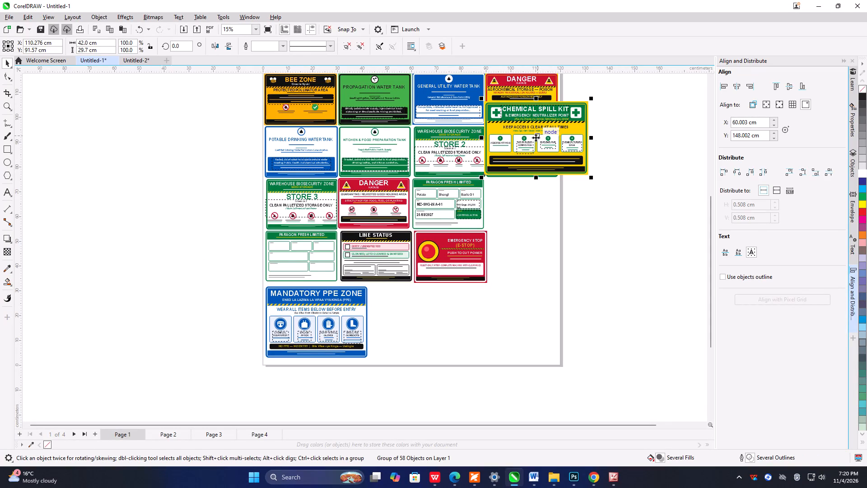
# Move the Chemical Spill Kit sign into the bottom row of page 1, just right of the Mandatory PPE Zone sign.
pyautogui.moveTo(536, 137); pyautogui.dragTo(433, 322)
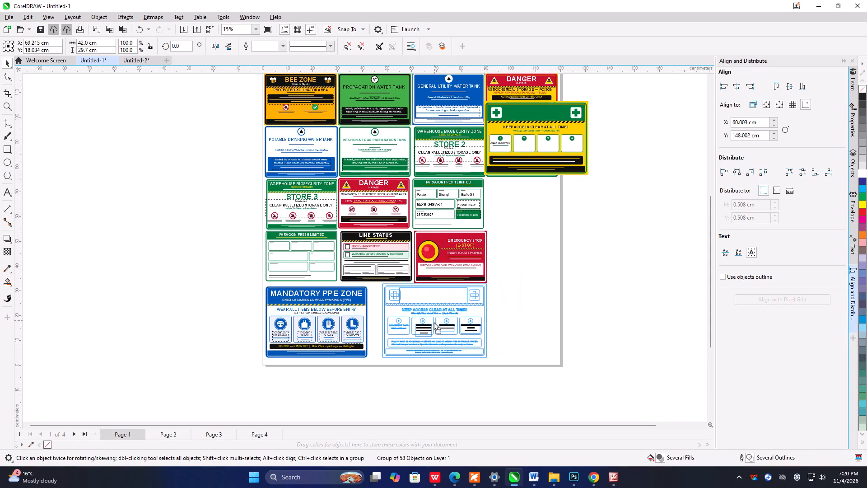
pyautogui.moveTo(433, 322); pyautogui.dragTo(425, 324)
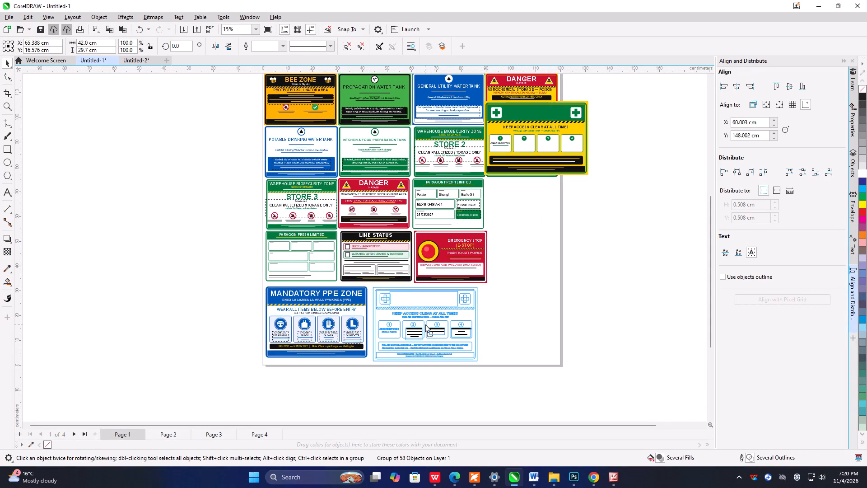
pyautogui.moveTo(425, 324); pyautogui.dragTo(422, 324)
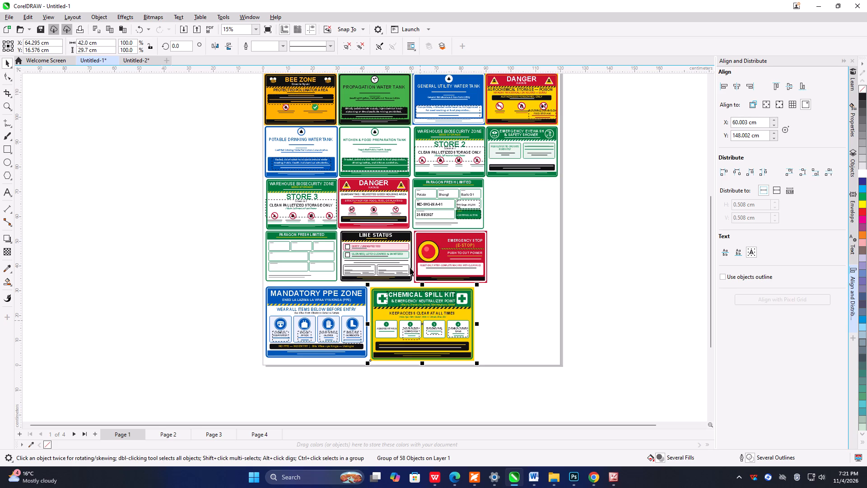
pyautogui.click(232, 267)
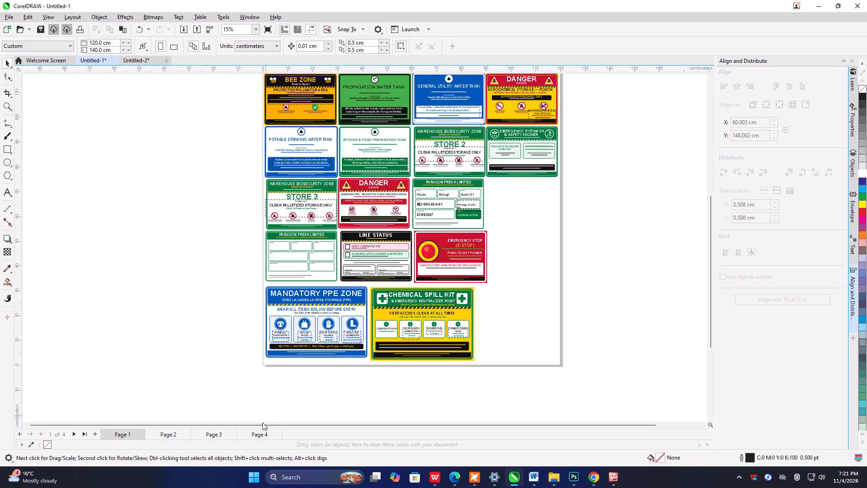
# Delete the empty page 4 from the document.
pyautogui.click(261, 435)
pyautogui.rightClick(261, 435)
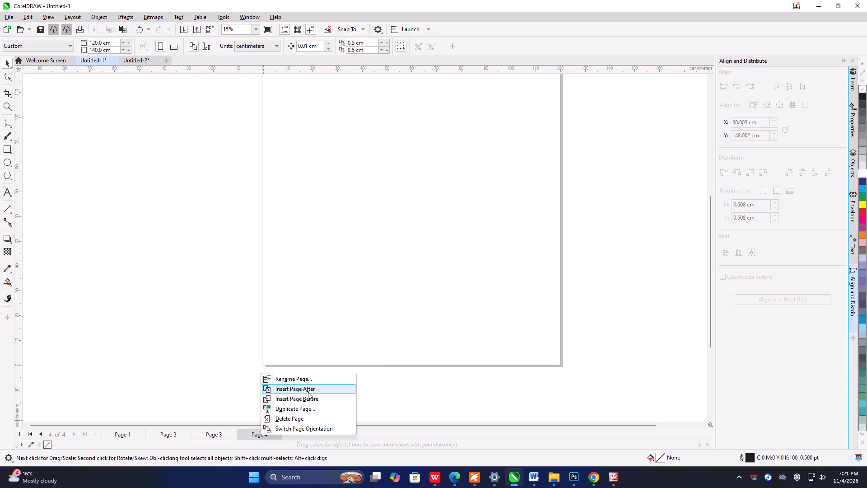
pyautogui.click(284, 418)
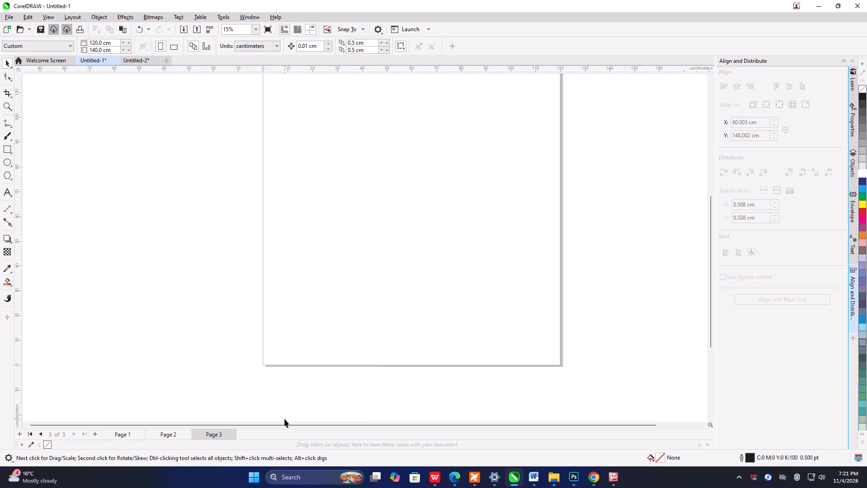
# Delete the empty page 3 from the document.
pyautogui.rightClick(202, 434)
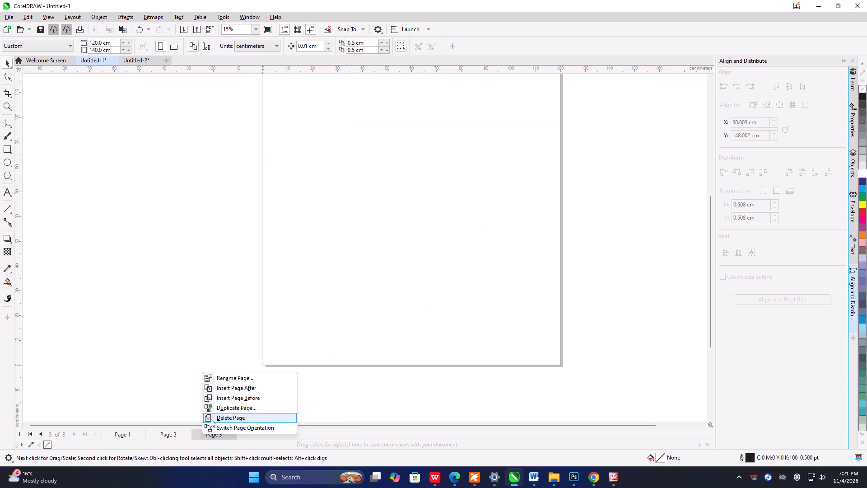
pyautogui.click(211, 419)
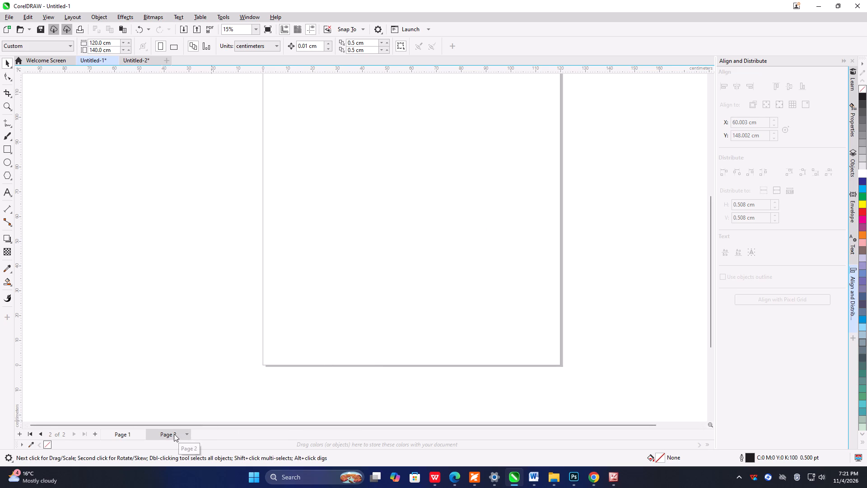
# Delete the empty page 2 from the document.
pyautogui.rightClick(174, 434)
pyautogui.rightClick(174, 434)
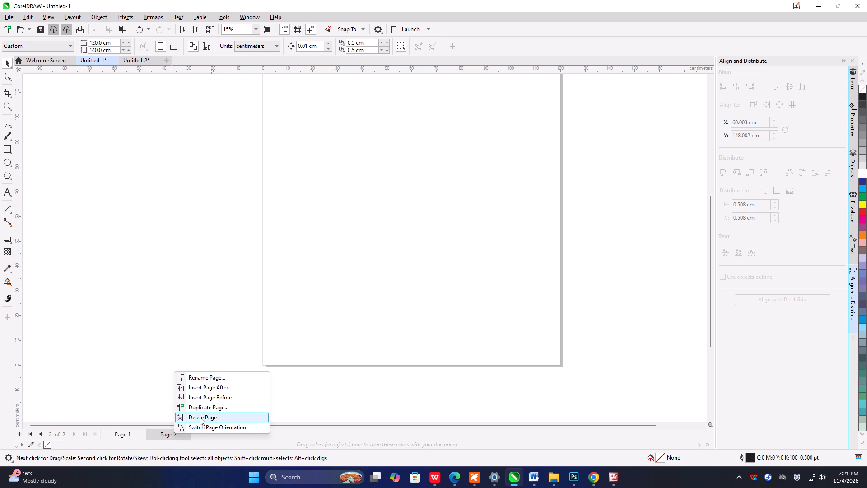
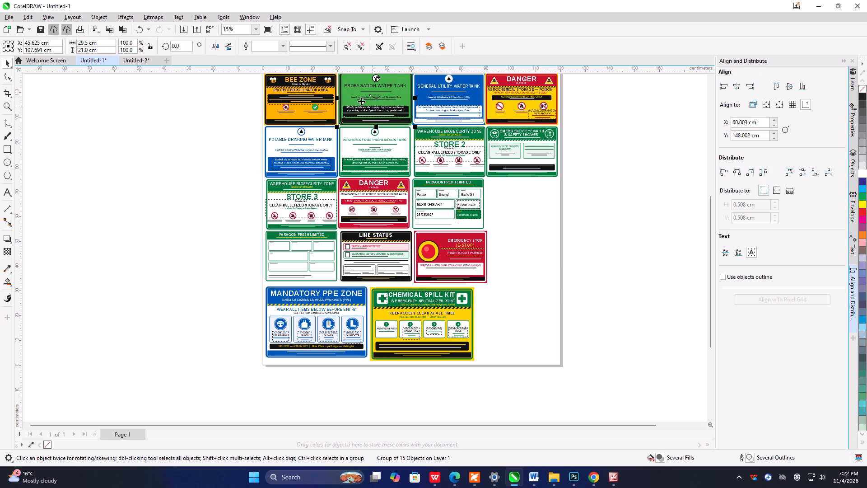
# Move the duplicate Propagation Water Tank sign into the empty slot right of the filled-in Paragon Fresh Limited sign.
pyautogui.moveTo(375, 100); pyautogui.dragTo(498, 211)
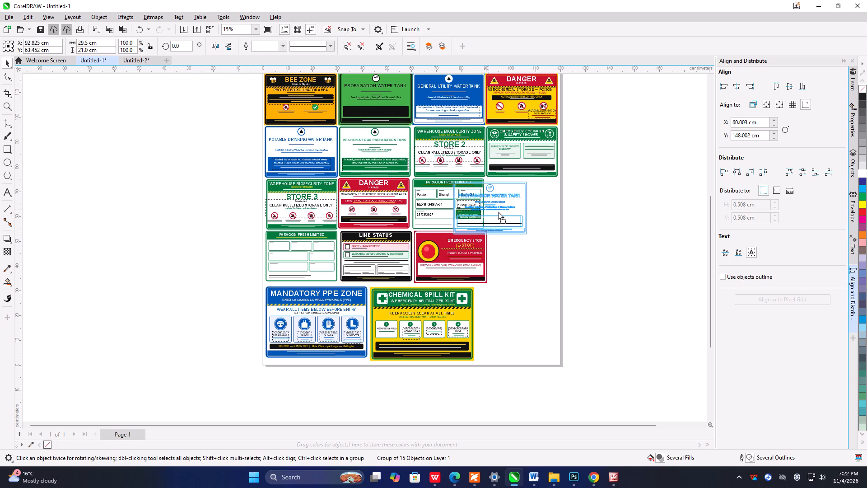
pyautogui.moveTo(498, 211); pyautogui.dragTo(523, 206)
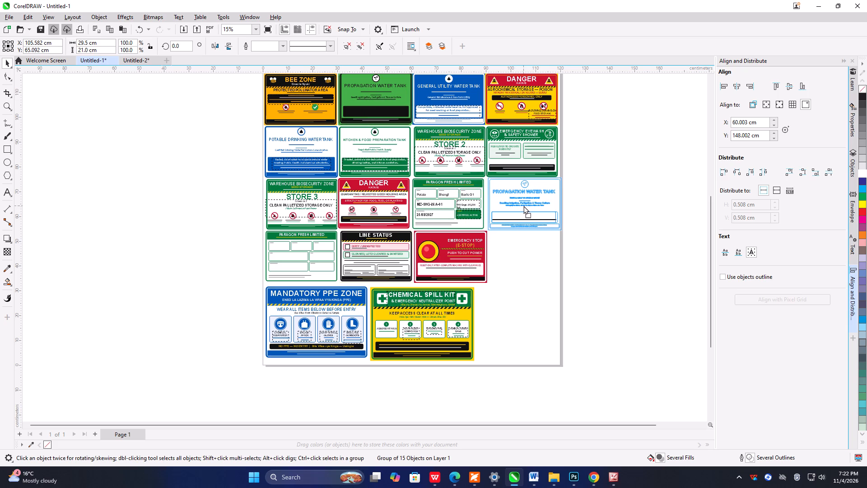
pyautogui.moveTo(523, 206); pyautogui.dragTo(520, 205)
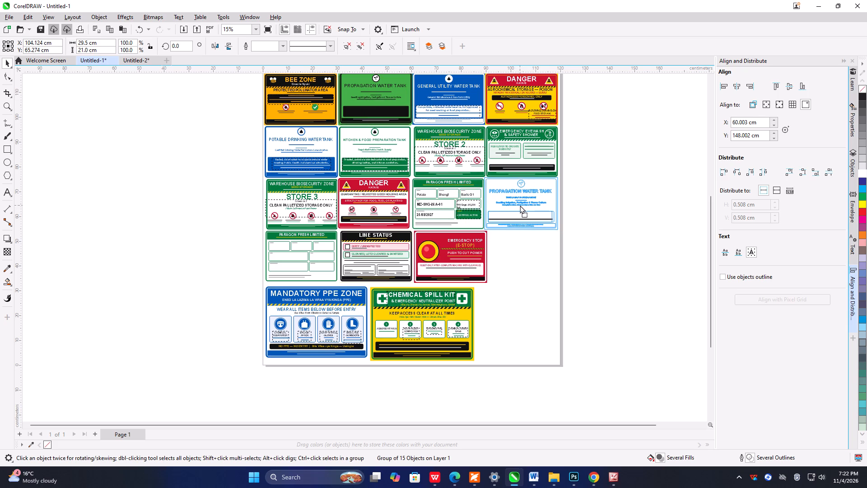
pyautogui.moveTo(520, 205); pyautogui.dragTo(520, 206)
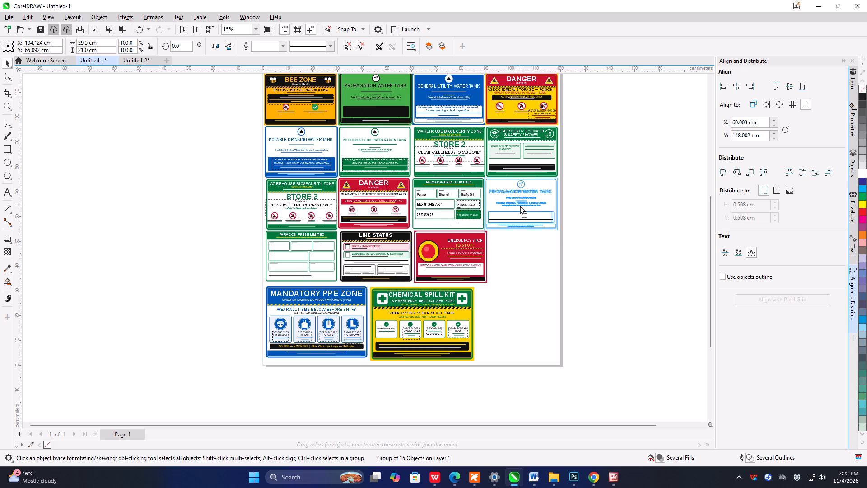
pyautogui.moveTo(520, 206); pyautogui.dragTo(521, 207)
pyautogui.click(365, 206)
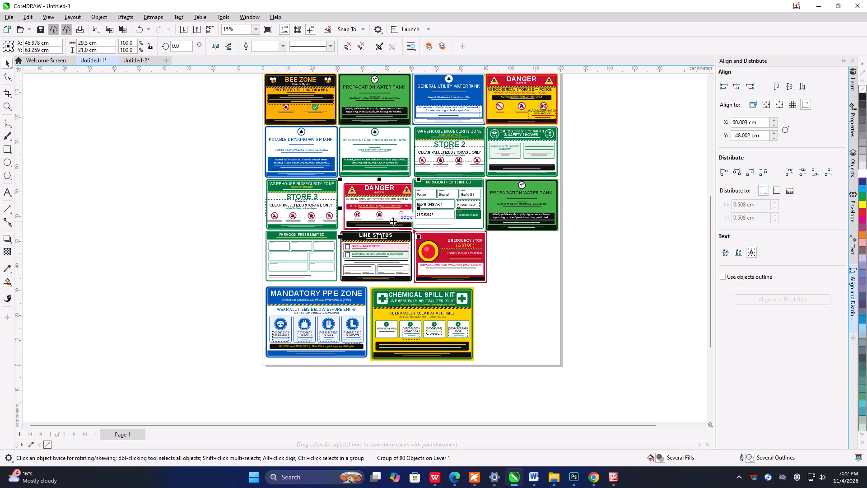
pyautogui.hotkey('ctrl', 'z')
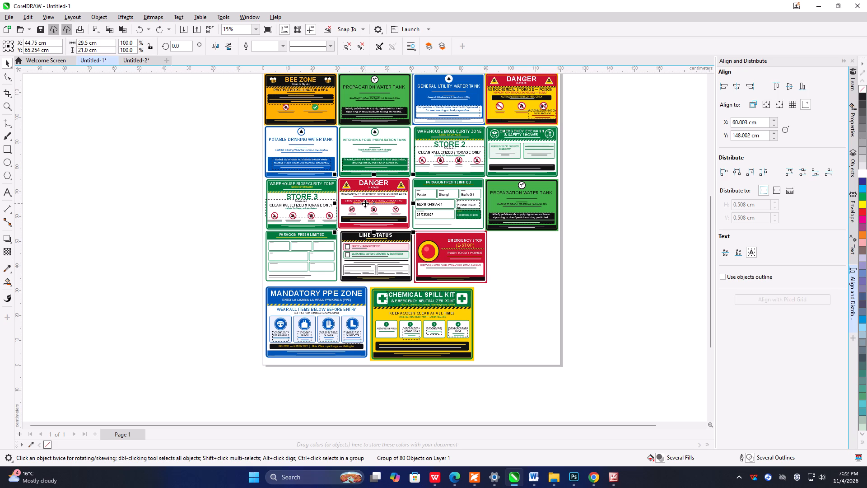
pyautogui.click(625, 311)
# Duplicate the Danger Agrochemical Storage sign and place the copy in the empty slot right of the Emergency Stop sign.
pyautogui.click(507, 103)
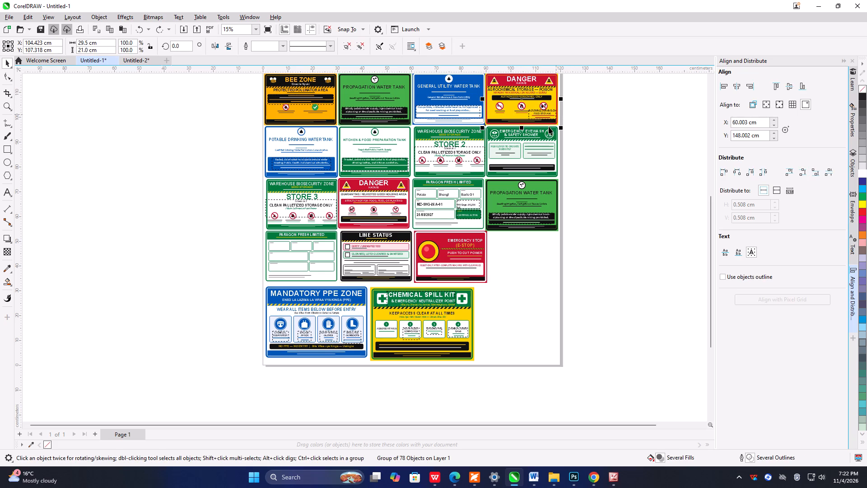
pyautogui.hotkey('ctrl', 'd')
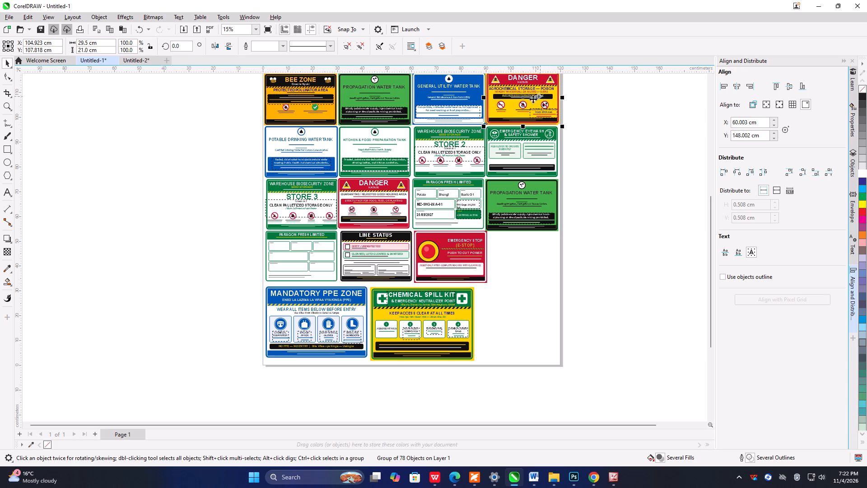
pyautogui.moveTo(520, 100); pyautogui.dragTo(524, 259)
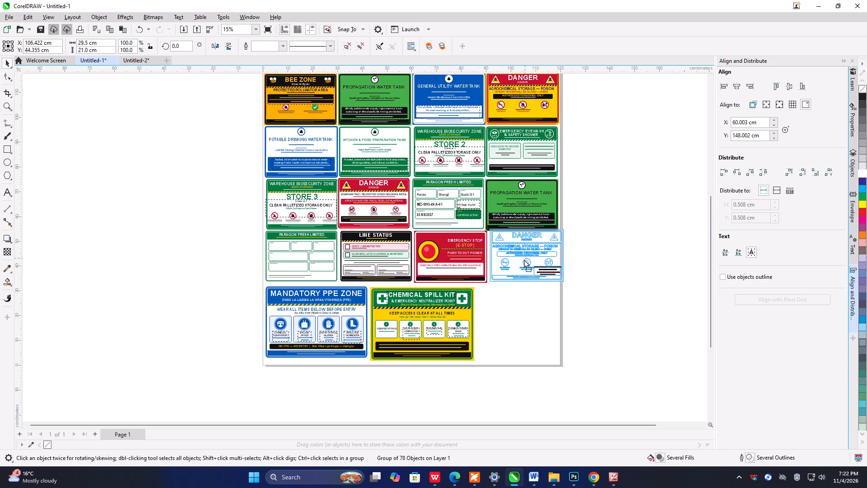
pyautogui.moveTo(524, 259); pyautogui.dragTo(513, 289)
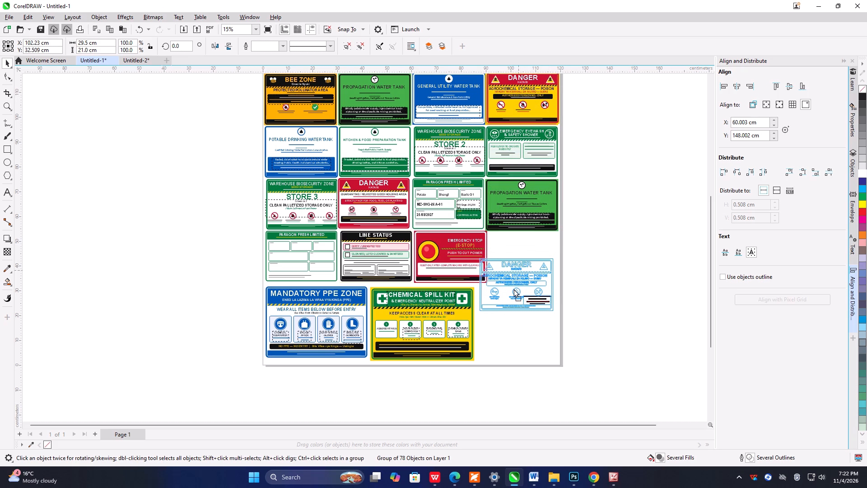
pyautogui.moveTo(513, 289); pyautogui.dragTo(520, 263)
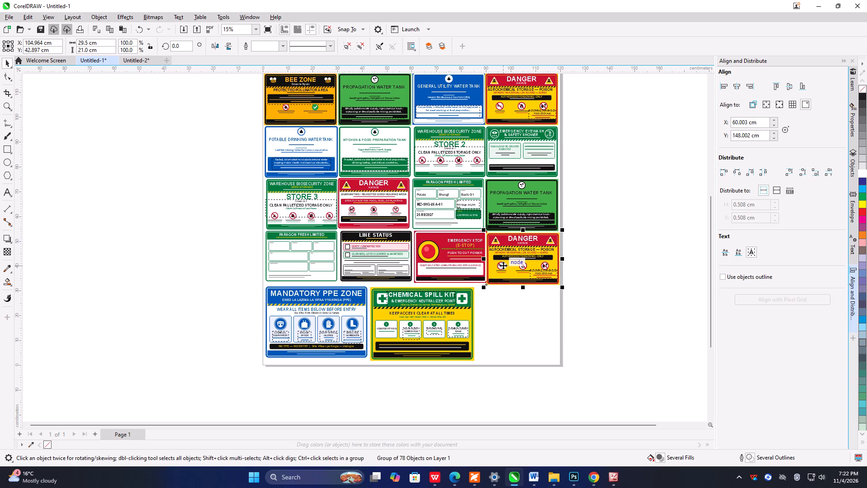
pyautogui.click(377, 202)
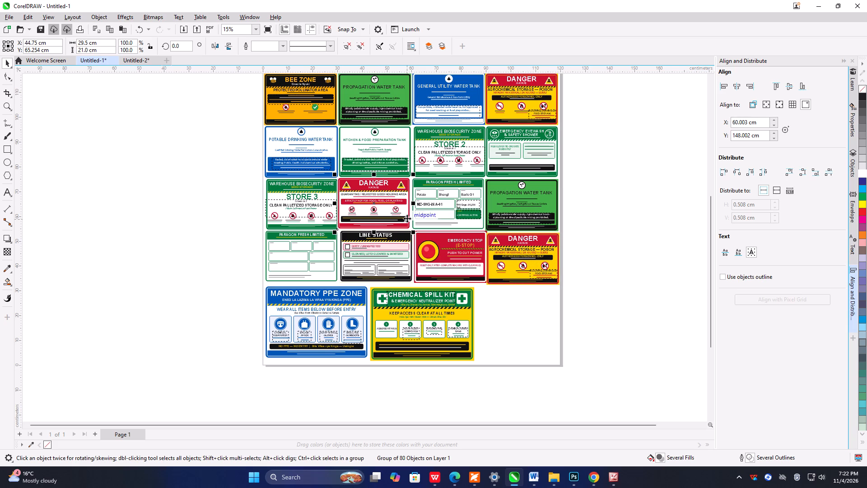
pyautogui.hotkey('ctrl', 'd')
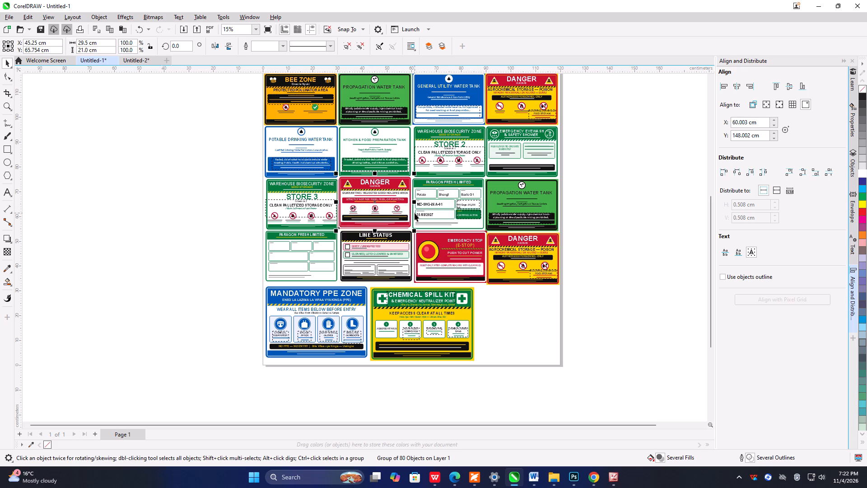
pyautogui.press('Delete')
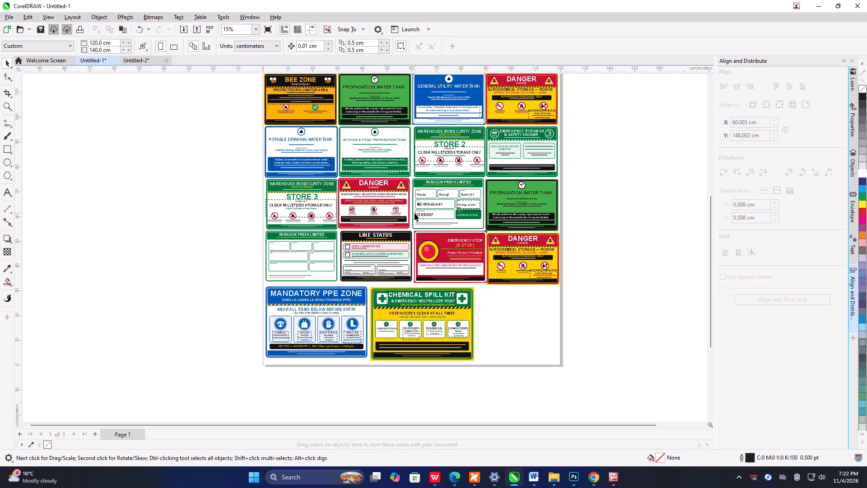
# Select the original Danger Agrochemical Storage sign in the Bee Zone row.
pyautogui.click(512, 113)
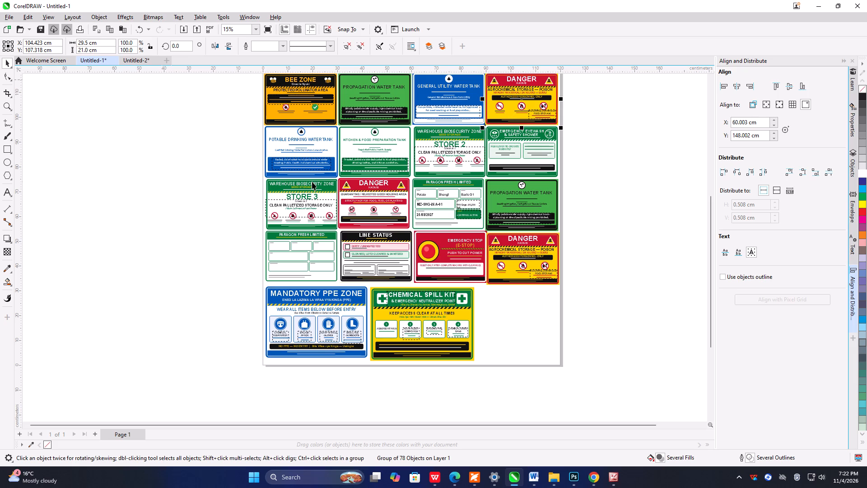
pyautogui.moveTo(713, 230); pyautogui.dragTo(708, 219)
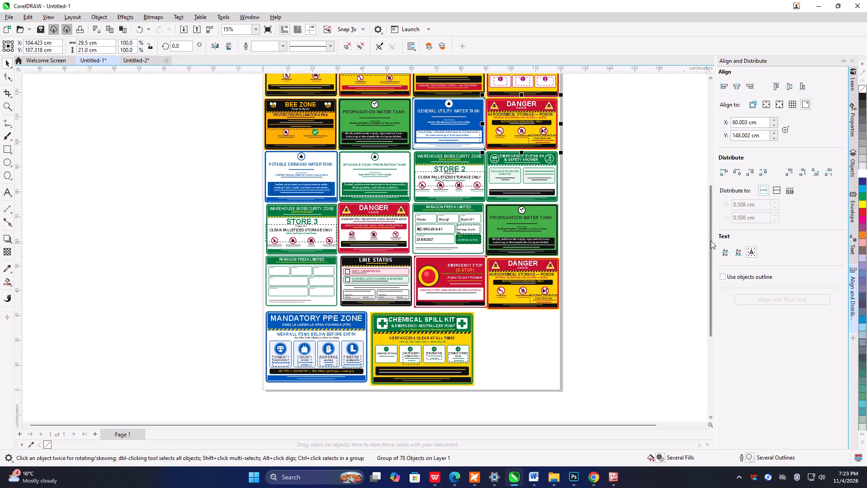
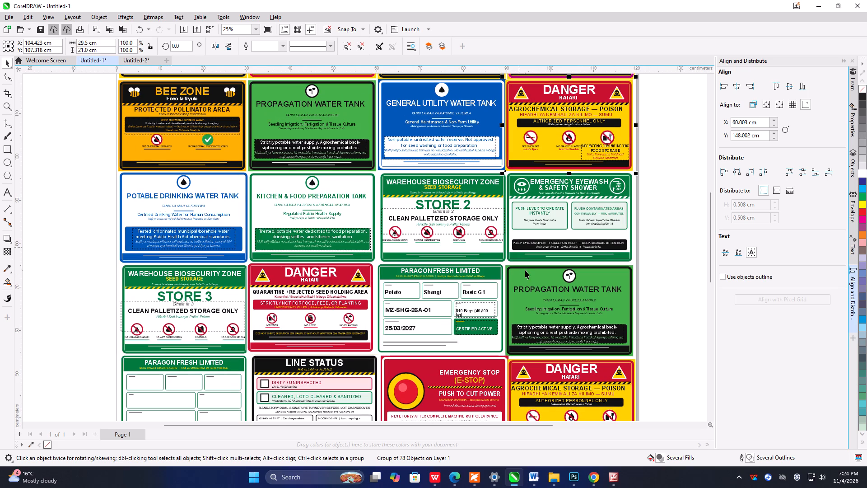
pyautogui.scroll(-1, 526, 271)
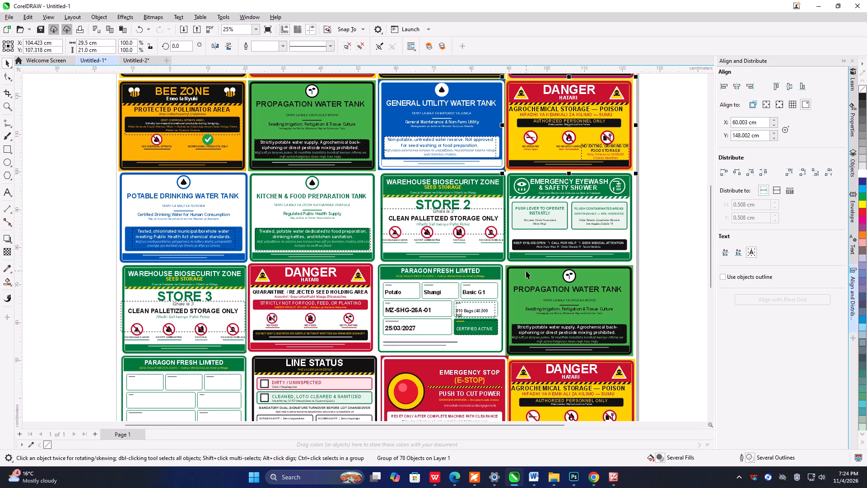
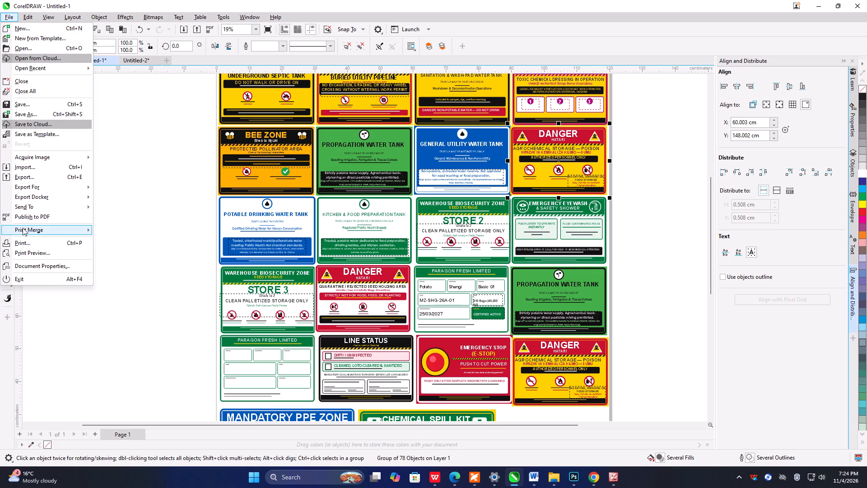
# Import page 1 of the FSL-2026-00_Sec5_Seed_Storage_Warehouses_Signage (1) PDF and place it beside the Chemical Spill Kit sign in the bottom row.
pyautogui.click(25, 167)
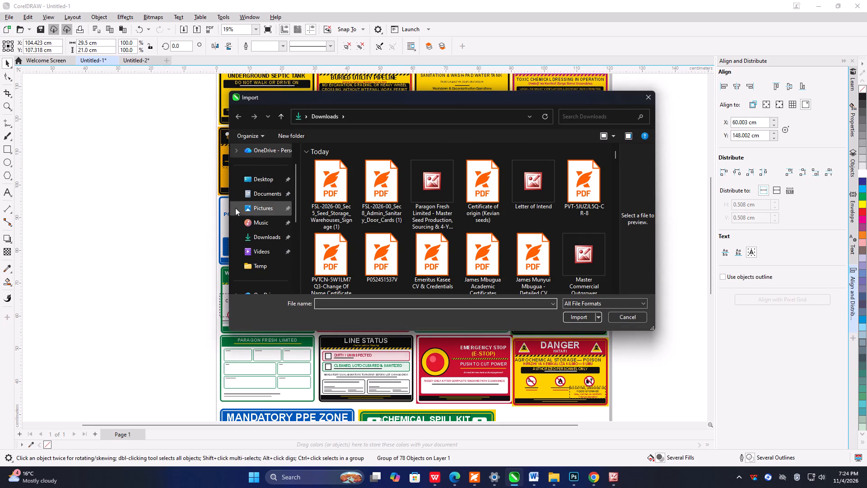
pyautogui.click(327, 188)
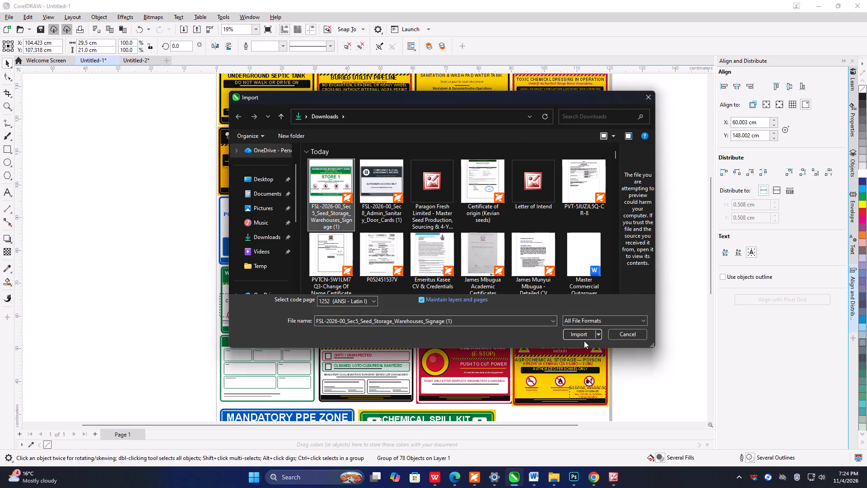
pyautogui.click(581, 334)
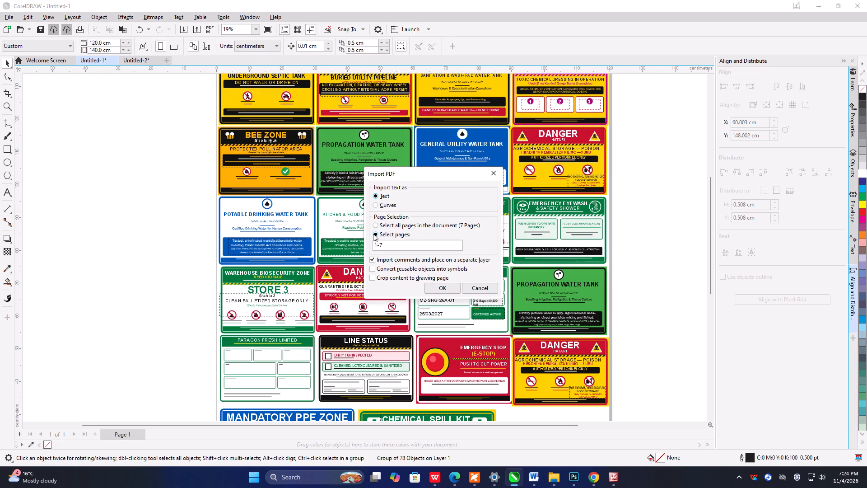
pyautogui.click(374, 228)
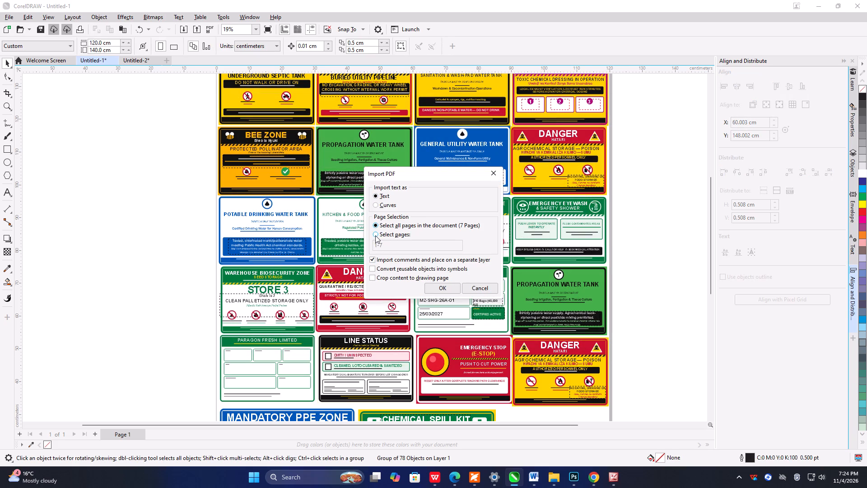
pyautogui.click(375, 235)
pyautogui.moveTo(388, 245); pyautogui.dragTo(368, 250)
pyautogui.press('1')
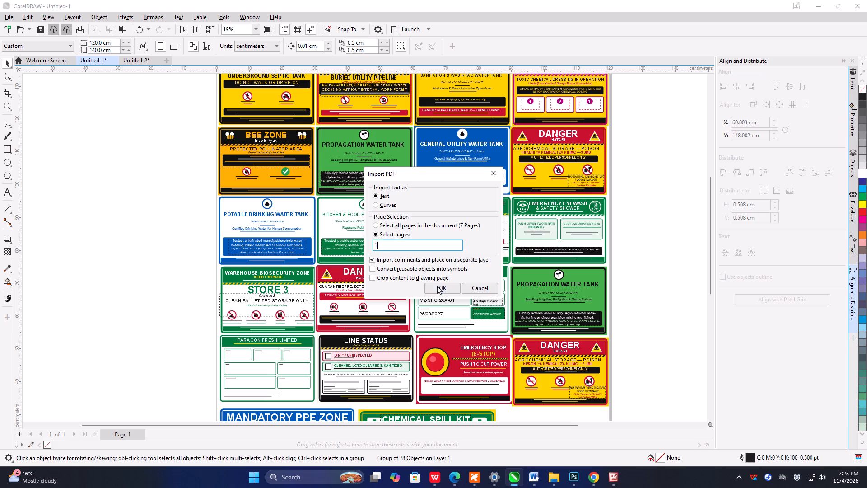
pyautogui.click(436, 289)
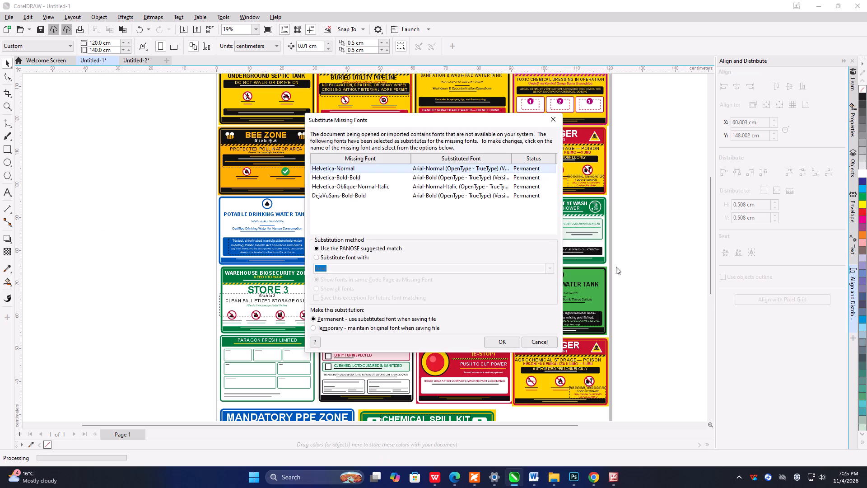
pyautogui.click(498, 344)
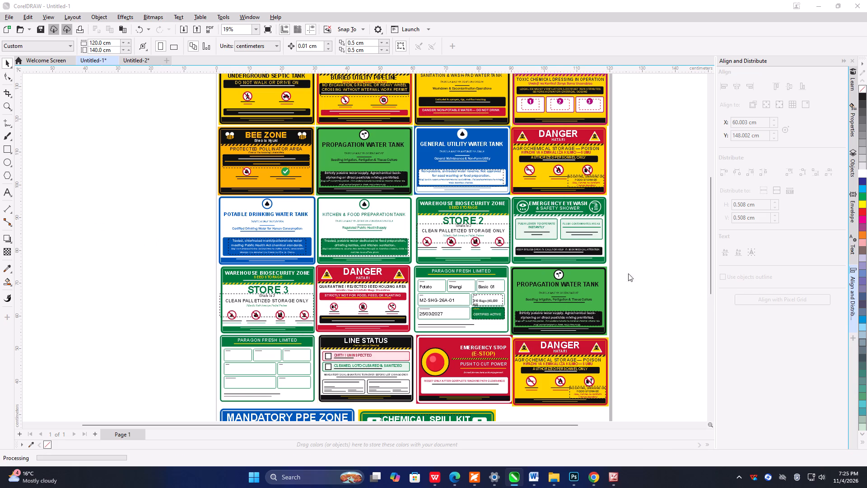
pyautogui.scroll(-3, 584, 316)
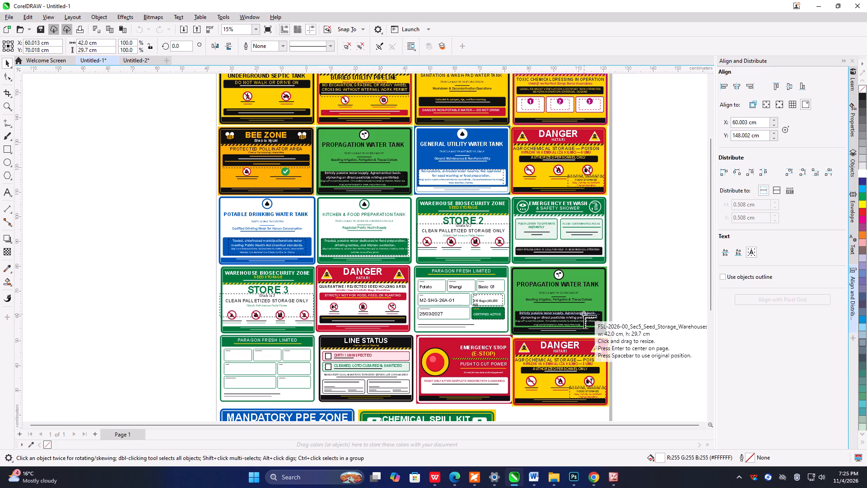
pyautogui.scroll(-5, 634, 292)
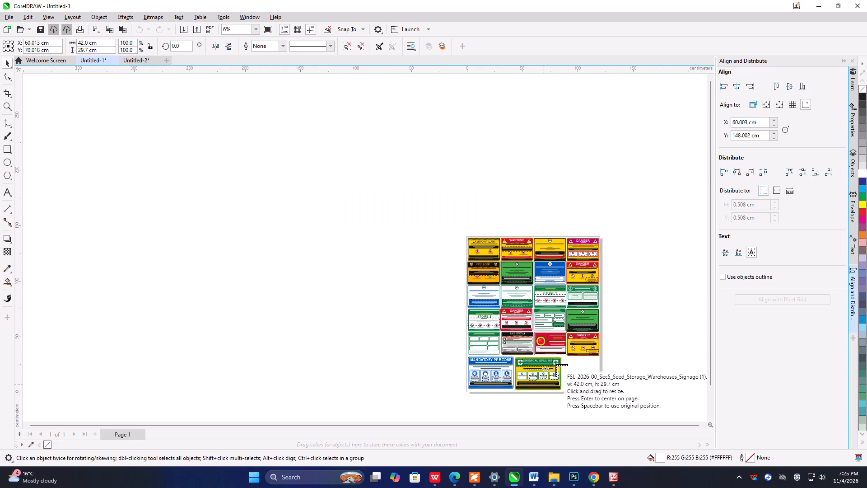
pyautogui.click(563, 359)
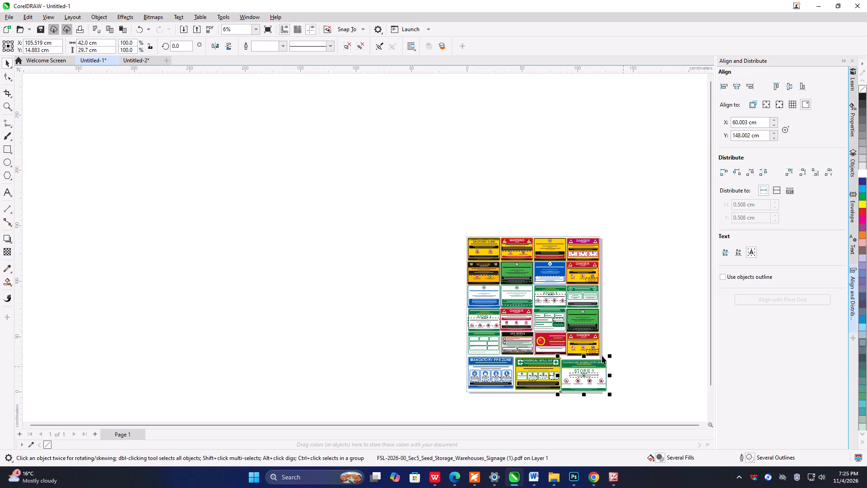
# Scale the imported Store 1 sign proportionally to about 33.7 × 23.9 cm within the free slot of the bottom row.
pyautogui.moveTo(608, 395); pyautogui.dragTo(605, 391)
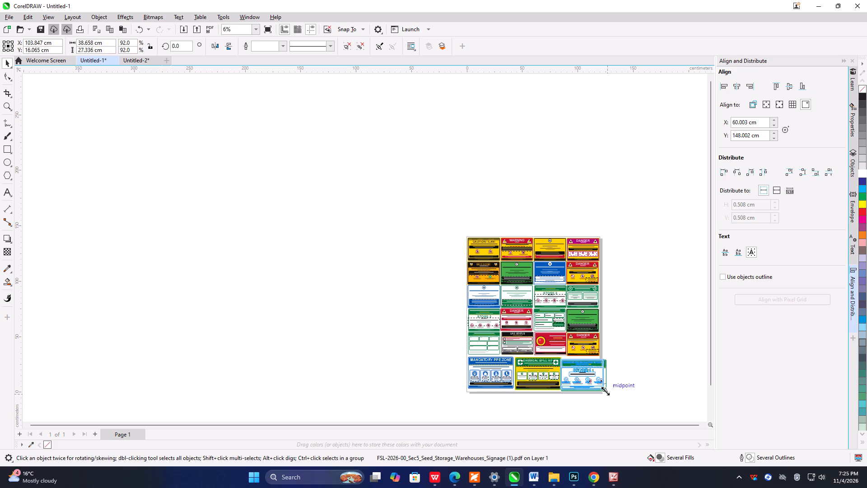
pyautogui.moveTo(605, 391); pyautogui.dragTo(603, 389)
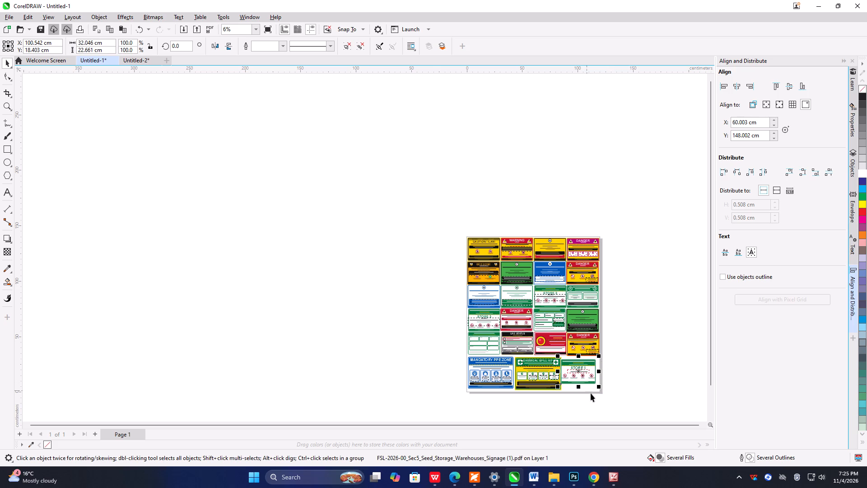
pyautogui.scroll(7, 594, 401)
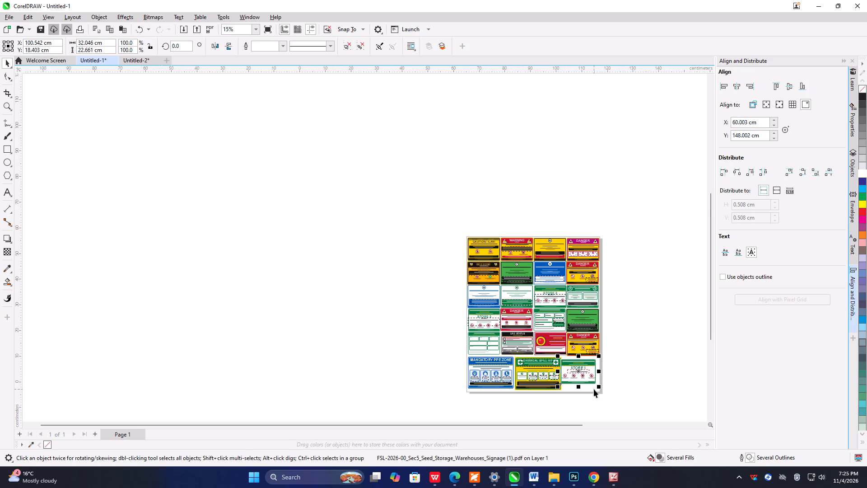
pyautogui.scroll(1, 606, 374)
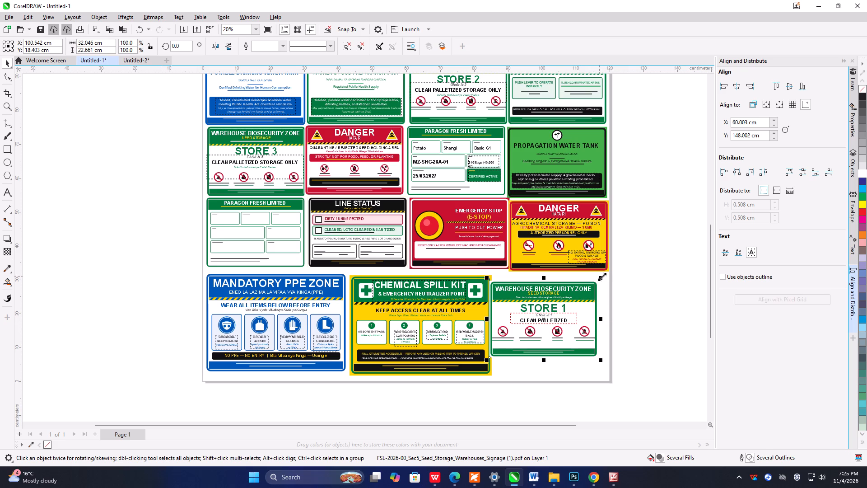
pyautogui.moveTo(602, 277); pyautogui.dragTo(609, 272)
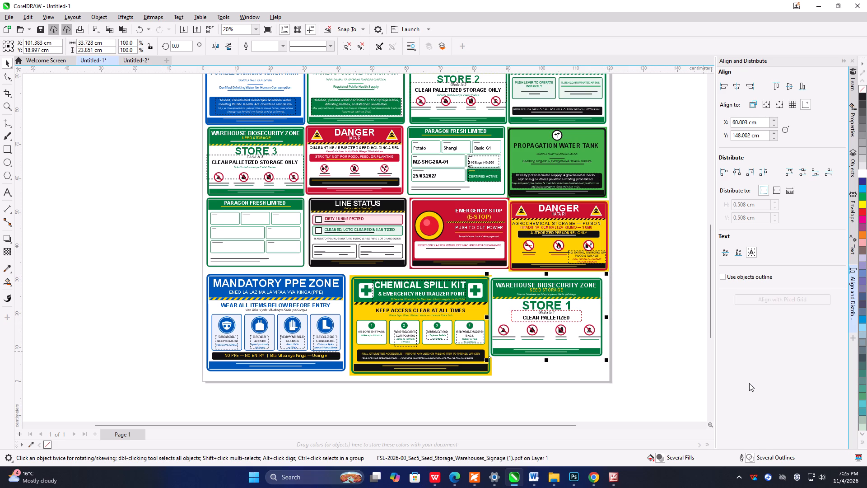
# Nudge the Store 1 sign about 0.07 cm to the right, away from the Chemical Spill Kit sign.
pyautogui.press('Right')
pyautogui.press('Right')
pyautogui.press('Right')
pyautogui.press('Right')
pyautogui.press('Right')
pyautogui.press('Right')
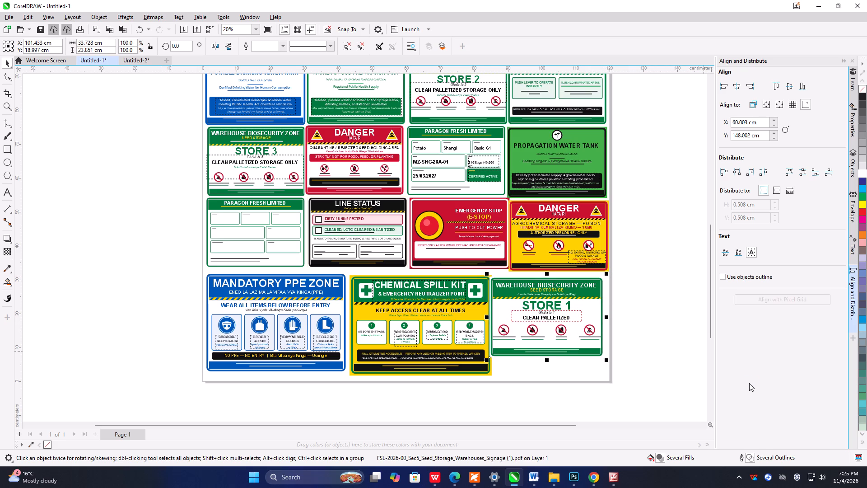
pyautogui.press('Right')
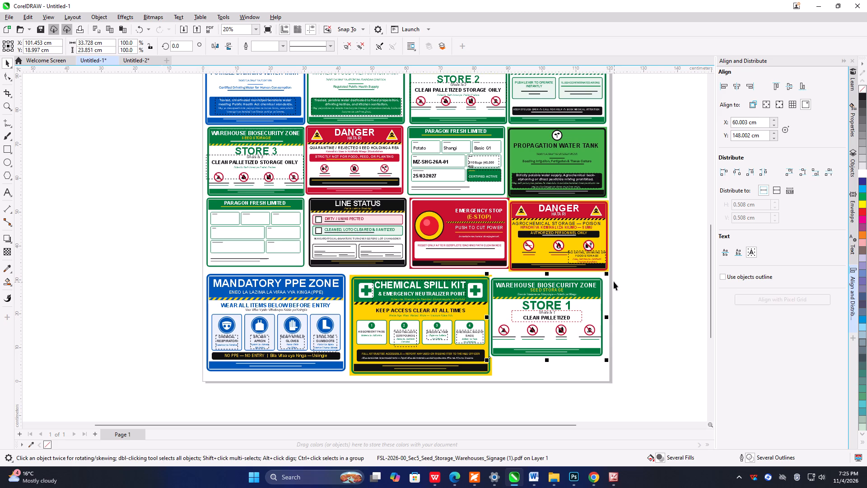
# Enlarge the Store 1 sign proportionally to about 35.1 × 24.8 cm, extending it toward the page's right edge.
pyautogui.click(608, 273)
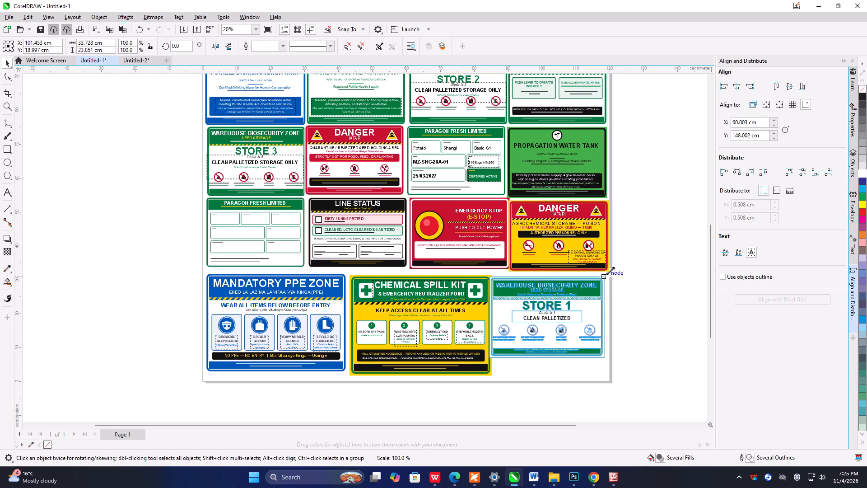
pyautogui.moveTo(609, 272); pyautogui.dragTo(612, 271)
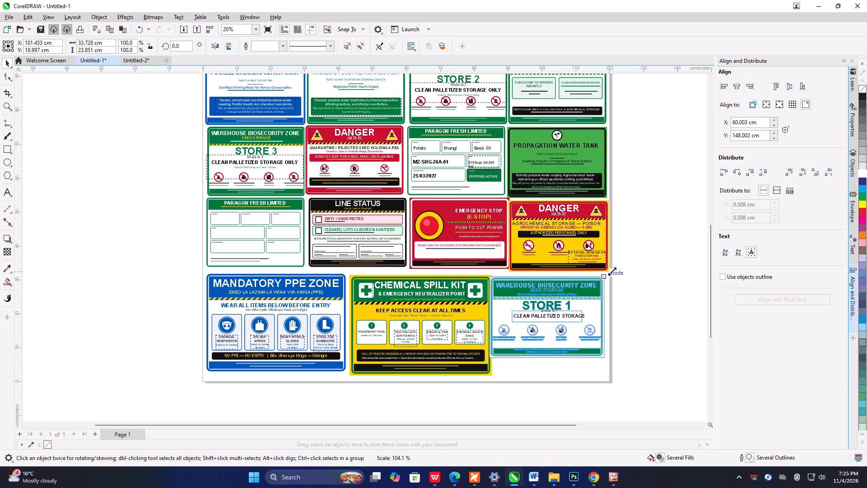
pyautogui.moveTo(612, 271); pyautogui.dragTo(614, 271)
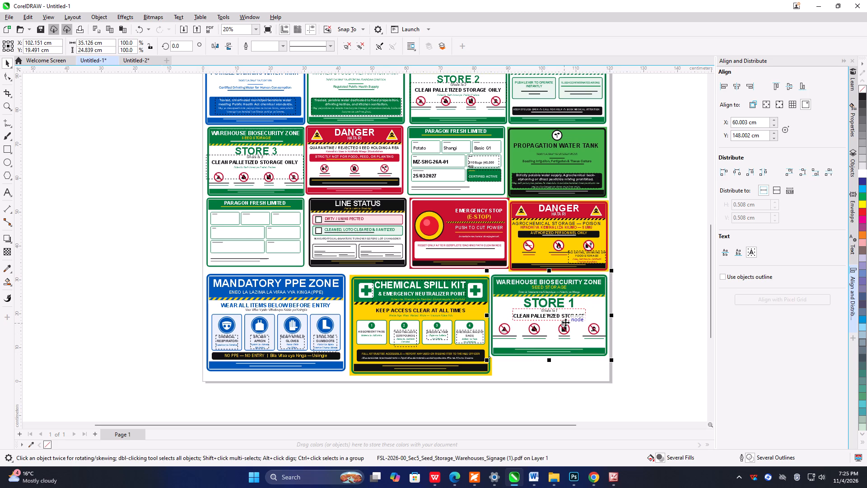
# Inside the Store 1 sign's group, enlarge the "Clean Palletized Storage Only" text frame to about 24.6 × 6.0 cm to fit all its text.
pyautogui.doubleClick(565, 322)
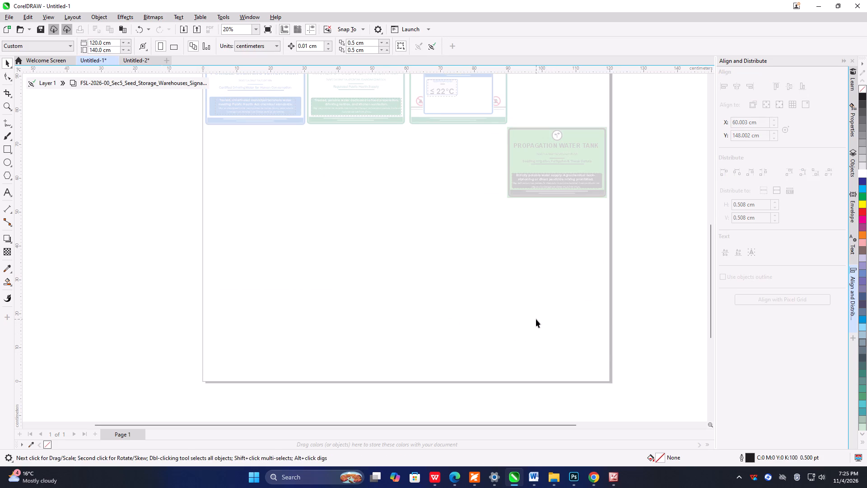
pyautogui.scroll(4, 540, 317)
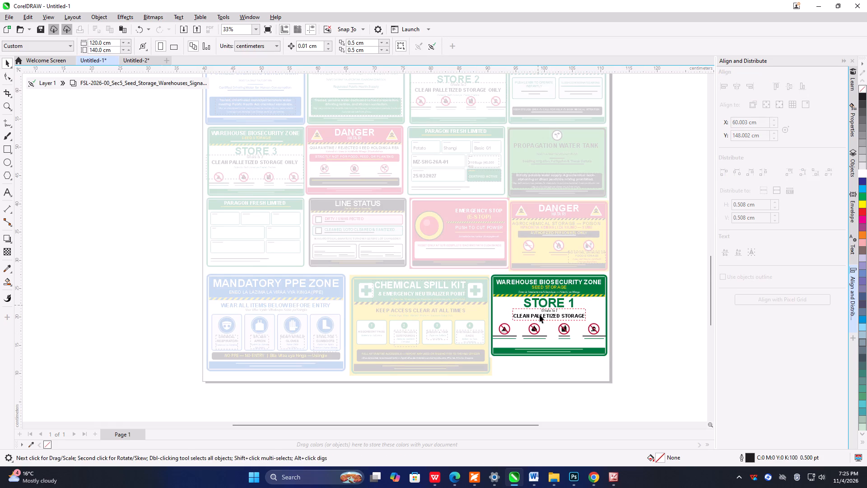
pyautogui.scroll(4, 542, 312)
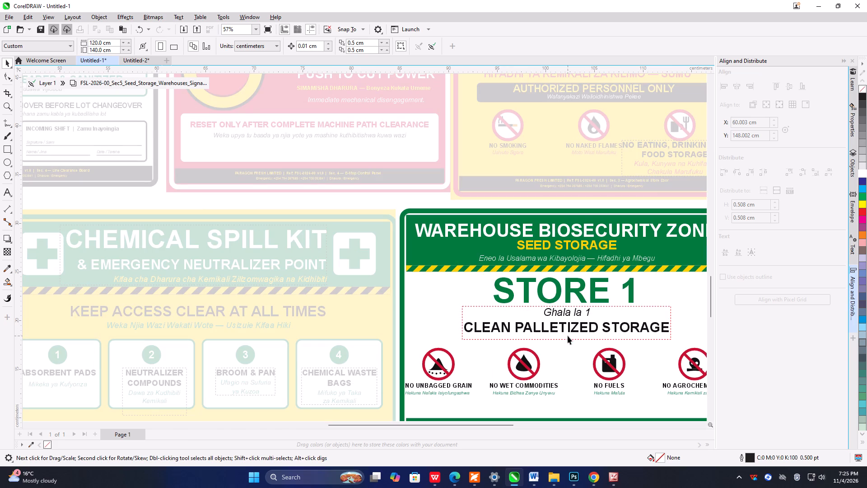
pyautogui.click(568, 333)
pyautogui.moveTo(567, 343); pyautogui.dragTo(567, 345)
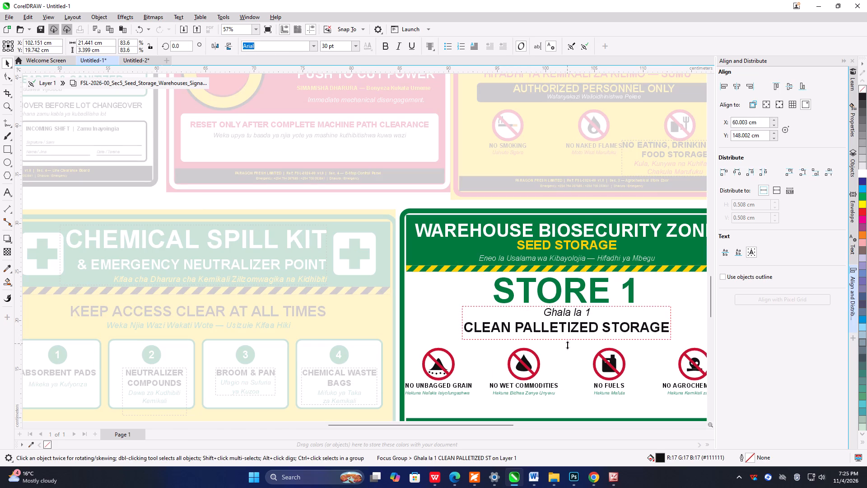
pyautogui.moveTo(567, 345); pyautogui.dragTo(569, 349)
pyautogui.moveTo(676, 325); pyautogui.dragTo(690, 323)
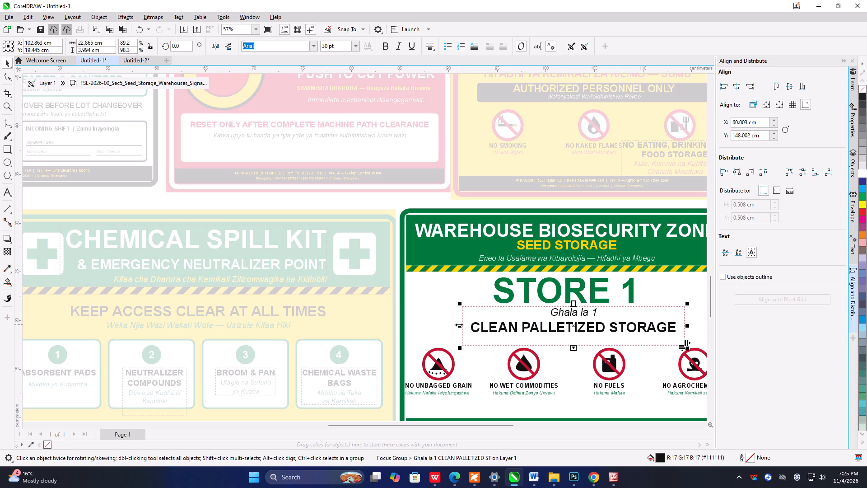
pyautogui.moveTo(460, 325); pyautogui.dragTo(443, 328)
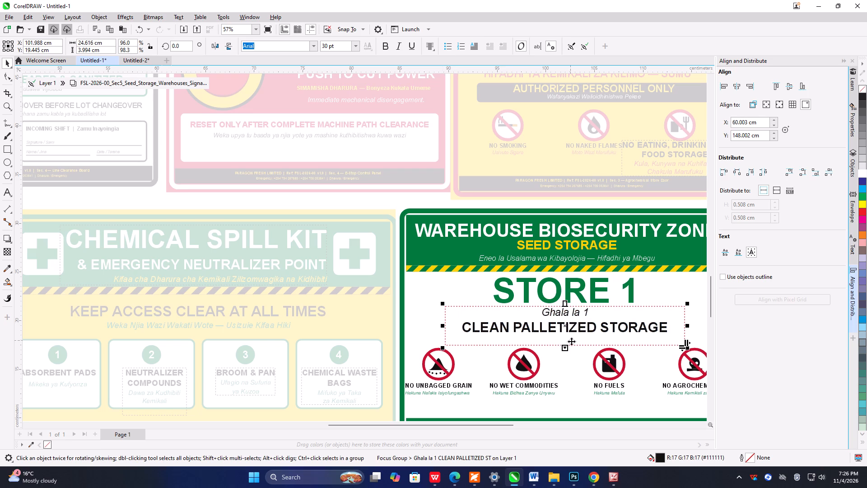
pyautogui.moveTo(565, 348); pyautogui.dragTo(565, 357)
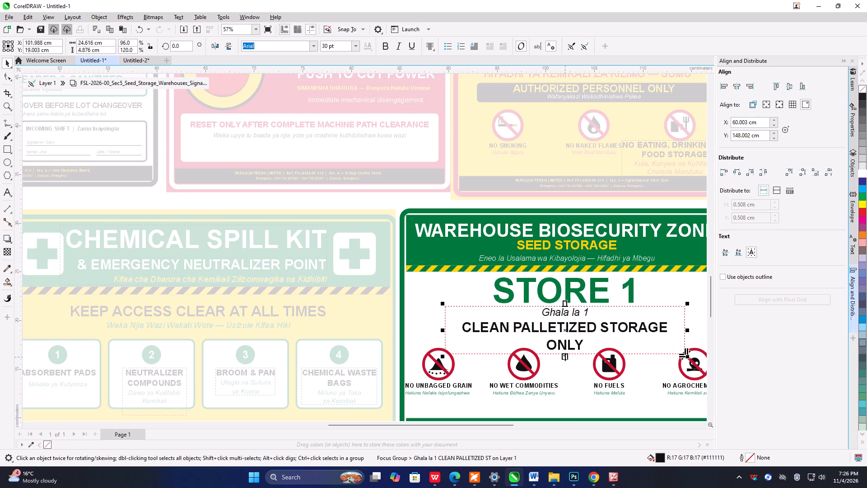
pyautogui.moveTo(564, 357); pyautogui.dragTo(564, 364)
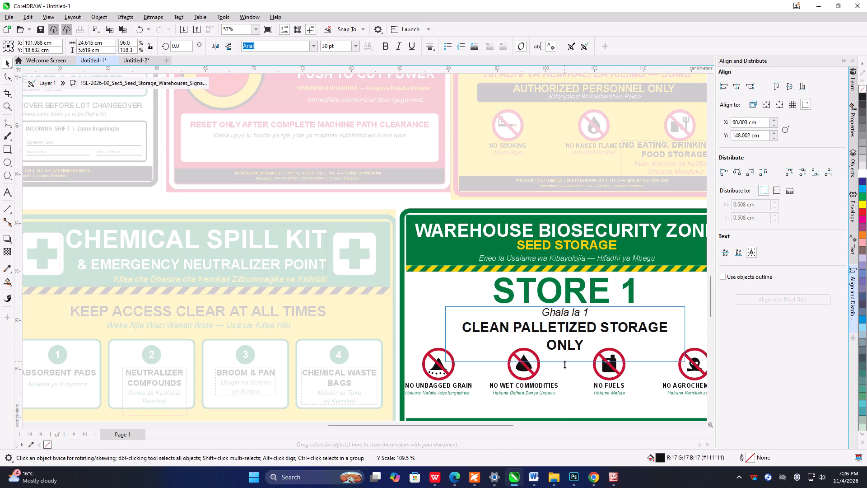
pyautogui.moveTo(564, 364); pyautogui.dragTo(565, 368)
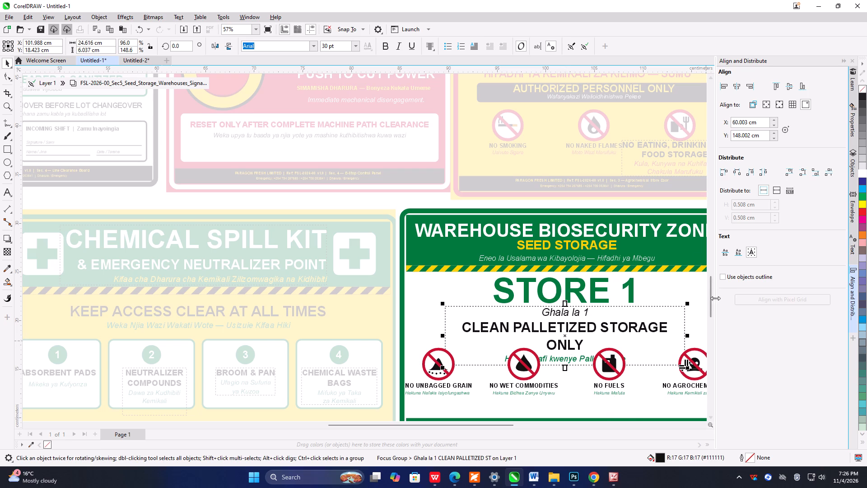
# Inside the Store 1 sign's group, move the four prohibition icons and their labels down about 1.6 cm, clear of the text above.
pyautogui.scroll(-5, 599, 330)
pyautogui.moveTo(712, 296); pyautogui.dragTo(711, 303)
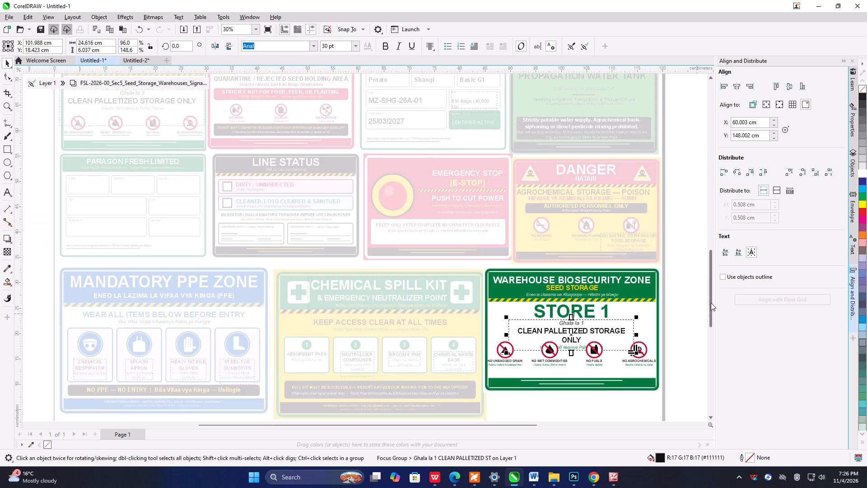
pyautogui.moveTo(711, 303); pyautogui.dragTo(713, 322)
pyautogui.moveTo(483, 354); pyautogui.dragTo(676, 312)
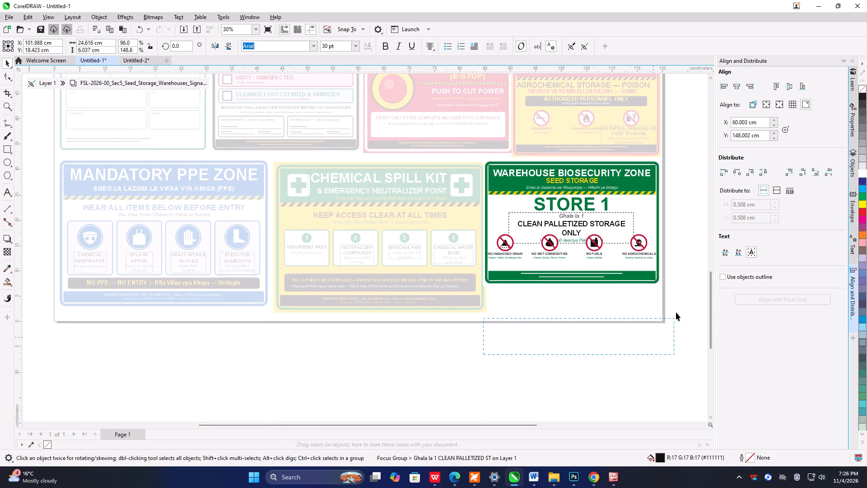
pyautogui.moveTo(676, 312); pyautogui.dragTo(681, 245)
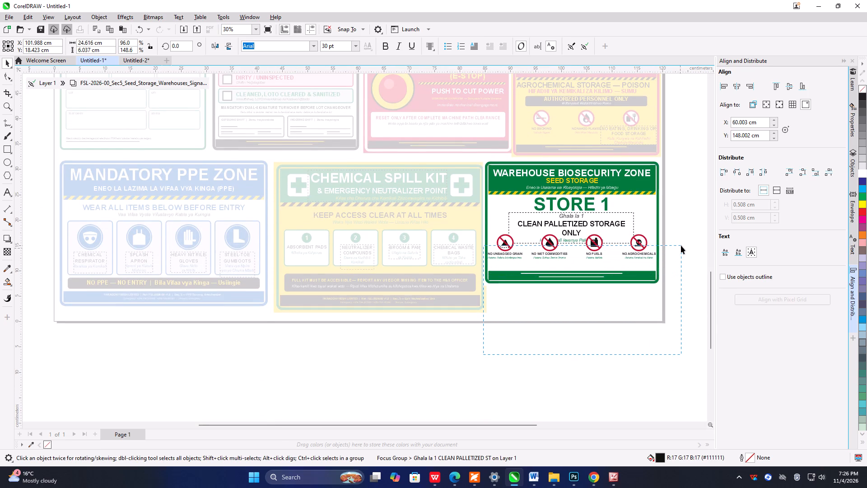
pyautogui.moveTo(681, 245); pyautogui.dragTo(680, 249)
pyautogui.click(685, 279)
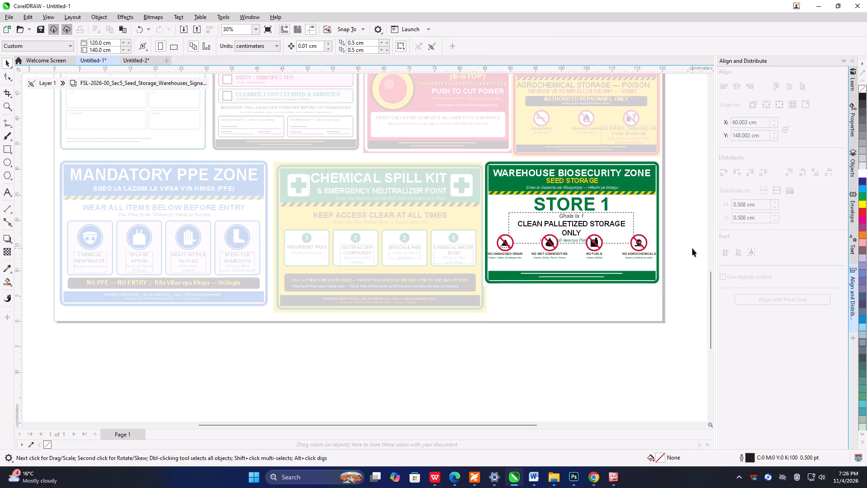
pyautogui.moveTo(695, 244); pyautogui.dragTo(655, 282)
pyautogui.click(656, 281)
pyautogui.moveTo(687, 223); pyautogui.dragTo(579, 275)
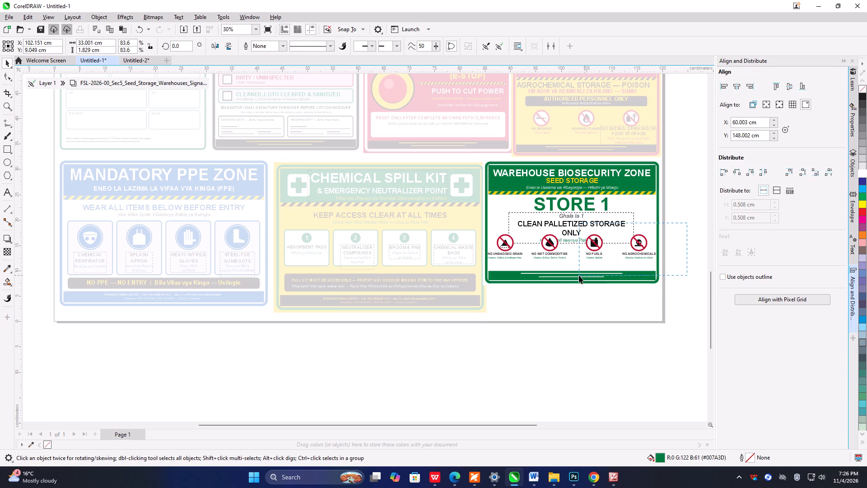
pyautogui.moveTo(579, 275); pyautogui.dragTo(485, 269)
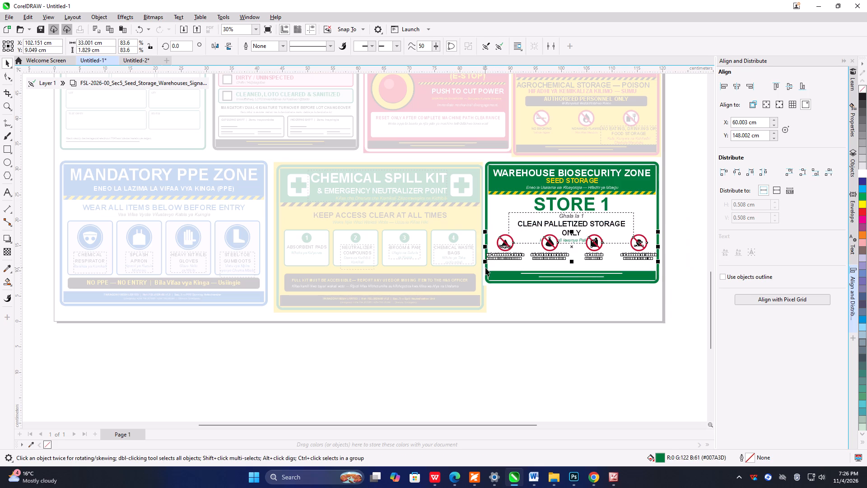
pyautogui.moveTo(572, 248); pyautogui.dragTo(572, 251)
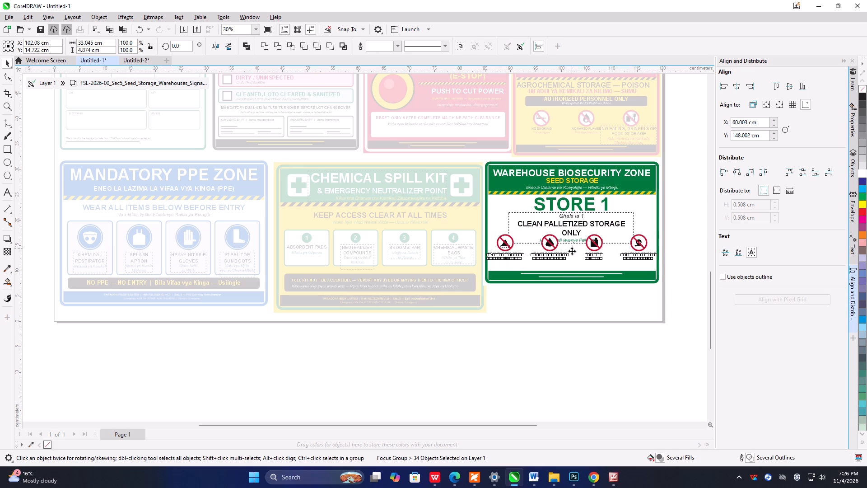
pyautogui.moveTo(572, 251); pyautogui.dragTo(573, 256)
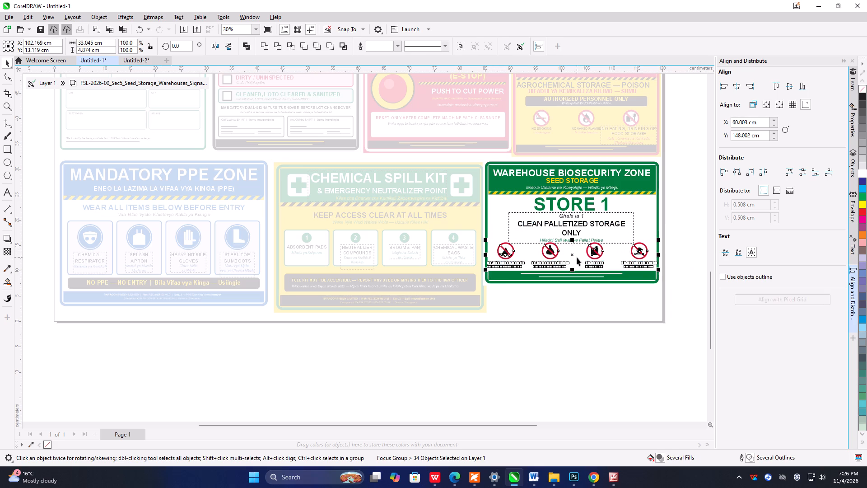
pyautogui.click(693, 273)
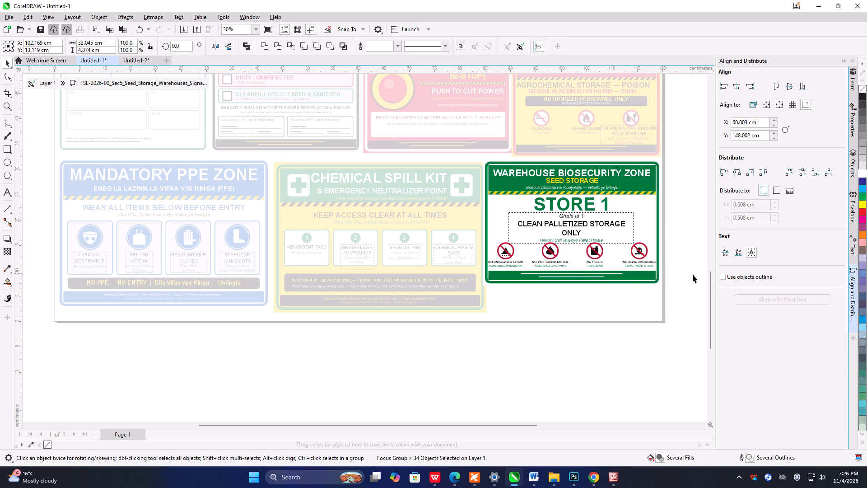
# Shift the Store 1 sign's prohibition icons and labels down about another 0.34 cm, and leave the sign's group.
pyautogui.scroll(4, 581, 250)
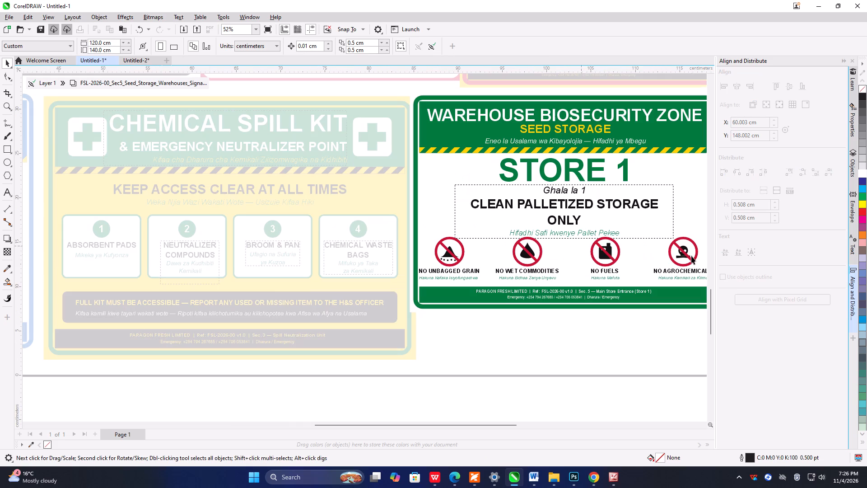
pyautogui.scroll(-6, 616, 290)
pyautogui.moveTo(693, 252); pyautogui.dragTo(693, 252)
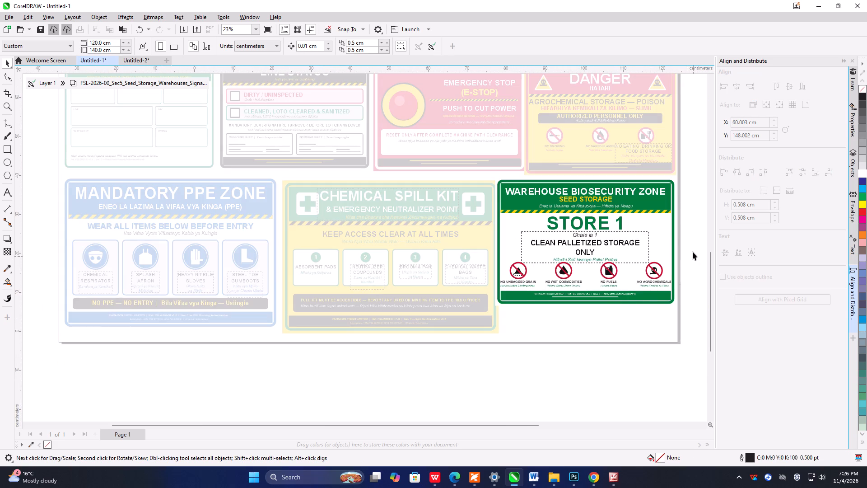
pyautogui.moveTo(693, 252); pyautogui.dragTo(515, 289)
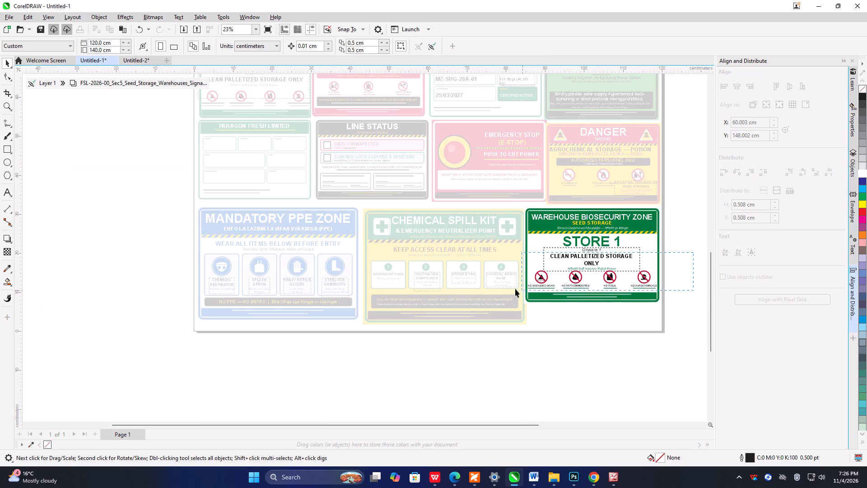
pyautogui.moveTo(515, 289); pyautogui.dragTo(513, 291)
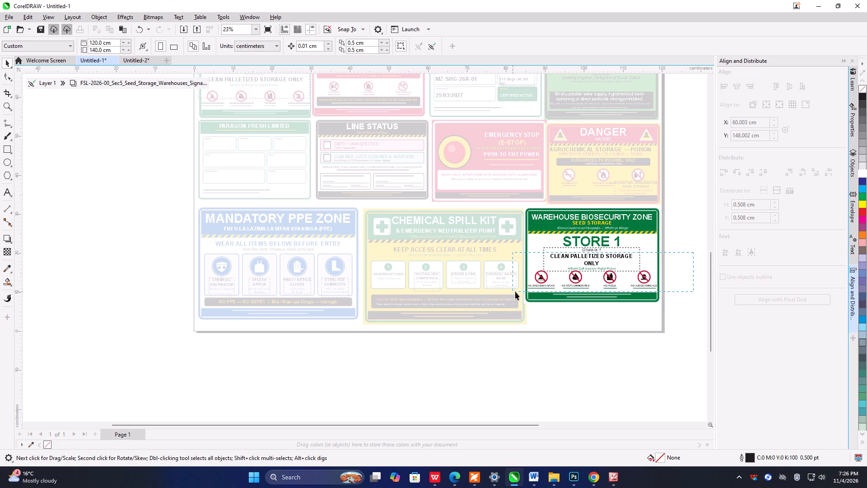
pyautogui.scroll(4, 594, 255)
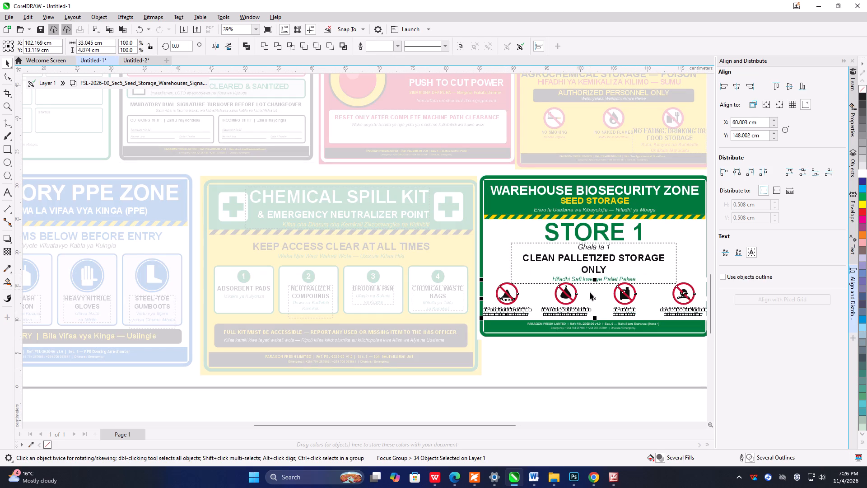
pyautogui.click(595, 297)
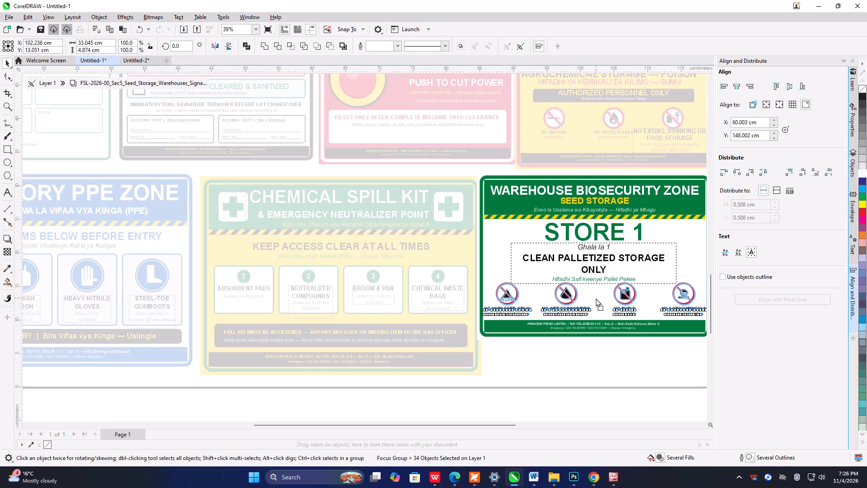
pyautogui.click(621, 370)
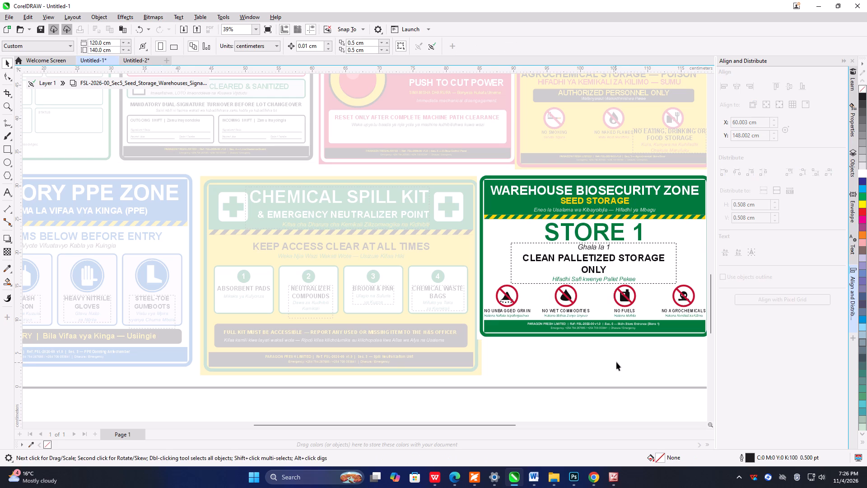
pyautogui.scroll(-6, 624, 349)
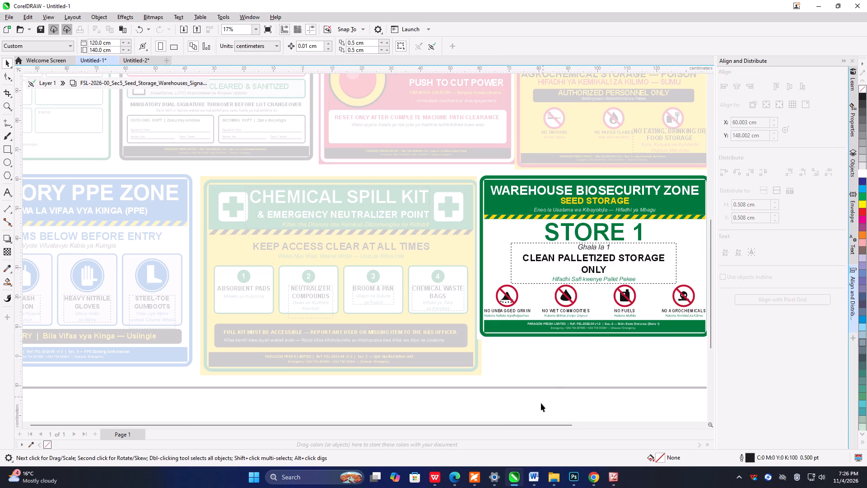
pyautogui.click(234, 218)
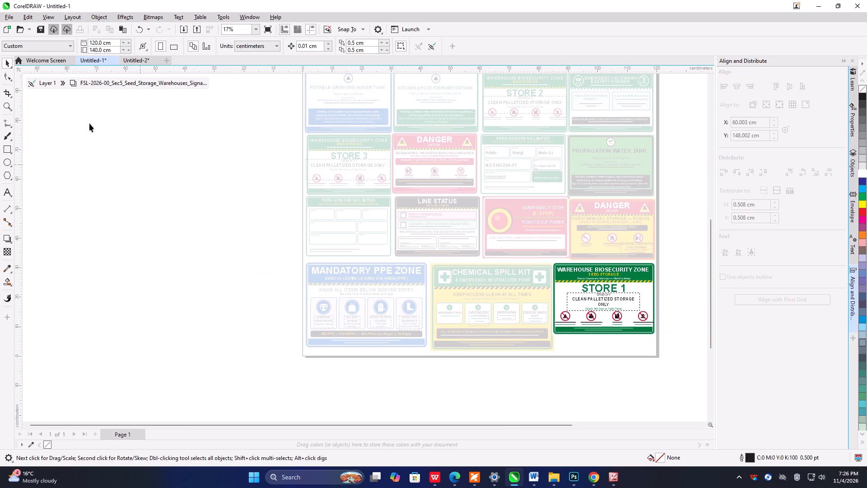
pyautogui.click(41, 77)
pyautogui.click(45, 83)
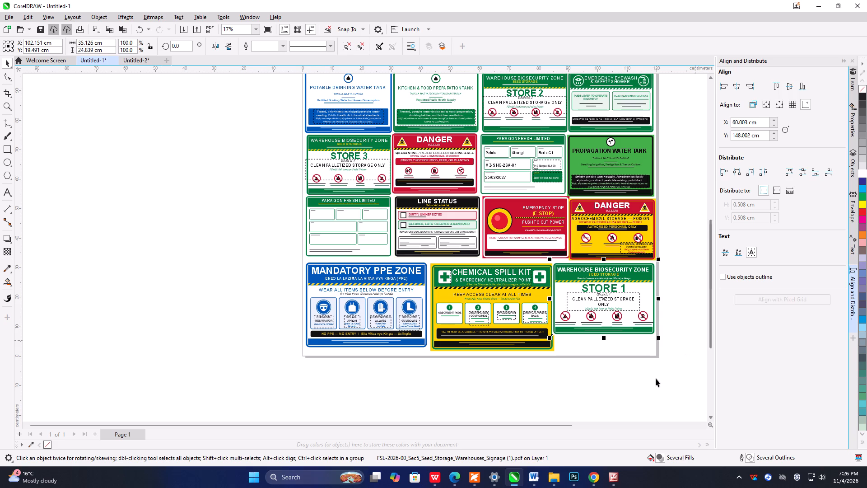
pyautogui.click(656, 378)
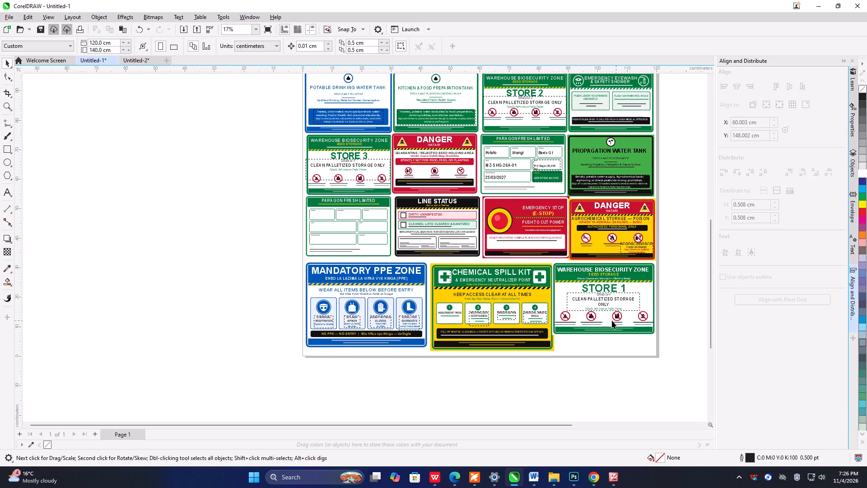
# Nudge the whole Store 1 sign about 0.26 cm to the right, away from the Chemical Spill Kit sign.
pyautogui.click(620, 297)
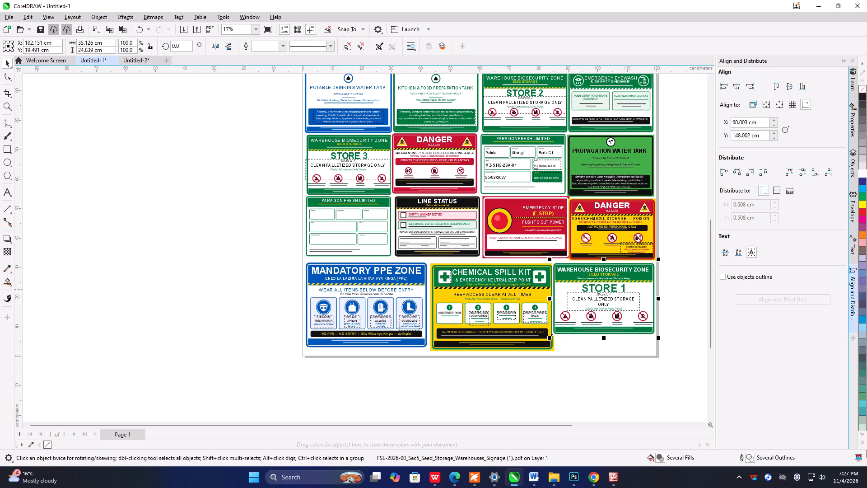
pyautogui.press('Right')
pyautogui.press('Right')
pyautogui.press('Right')
pyautogui.press('Right')
pyautogui.press('Right')
pyautogui.press('Right')
pyautogui.press('Right')
pyautogui.press('Right')
pyautogui.press('Right')
pyautogui.press('Right')
pyautogui.press('Right')
pyautogui.press('Right')
pyautogui.press('Right')
pyautogui.press('Right')
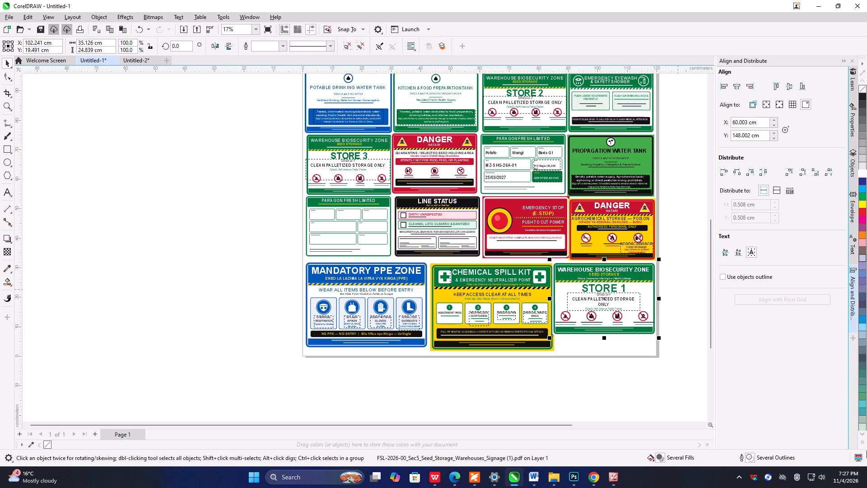
pyautogui.press('Right')
pyautogui.press('Right')
pyautogui.press('Right')
pyautogui.press('Right')
pyautogui.press('Right')
pyautogui.press('Right')
pyautogui.press('Right')
pyautogui.press('Right')
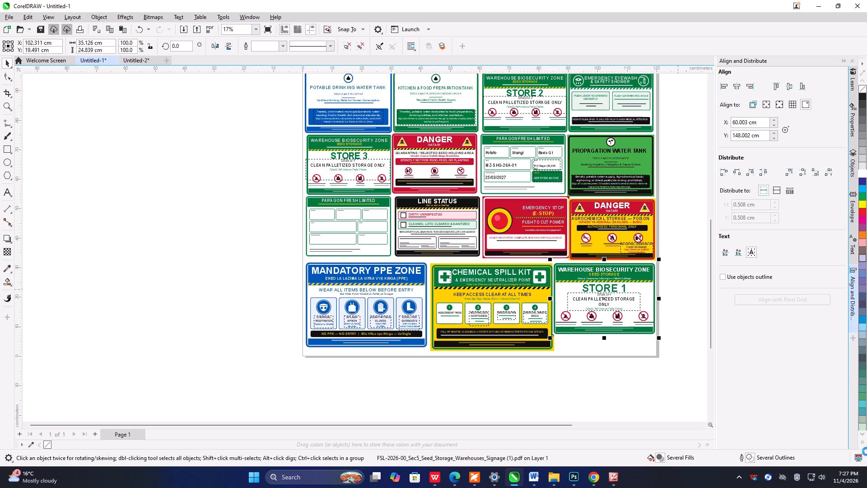
pyautogui.press('Right')
pyautogui.press('Right')
pyautogui.press('Right')
pyautogui.press('Right')
pyautogui.press('Right')
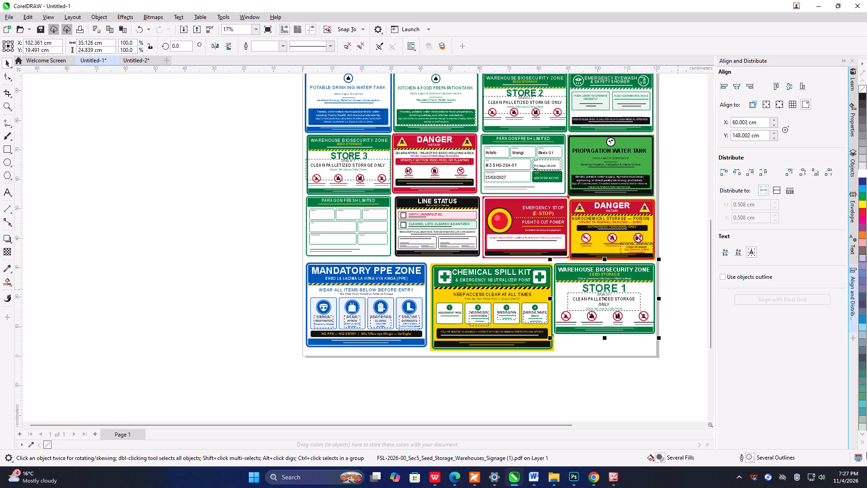
pyautogui.press('Right')
pyautogui.press('Right')
pyautogui.press('Right')
pyautogui.press('Right')
pyautogui.press('Right')
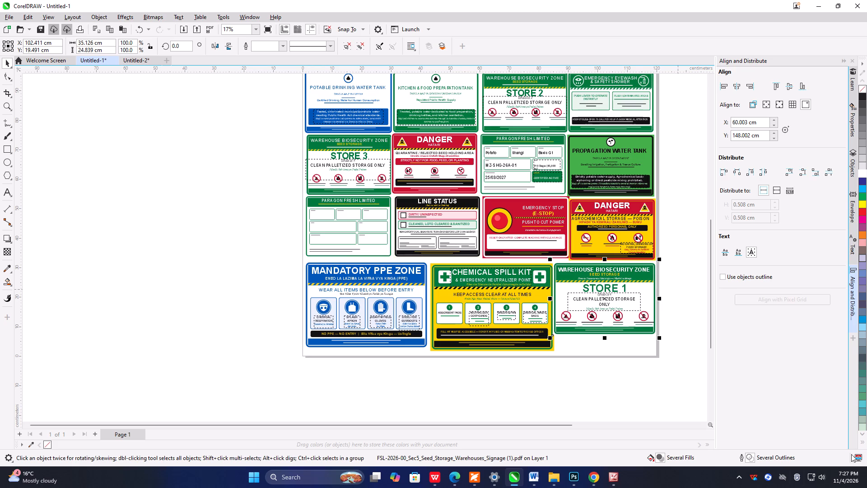
# Select all the signs on the page and export them to USB Drive (F:) as an uncompressed TIFF bitmap named pot.
pyautogui.scroll(-5, 233, 269)
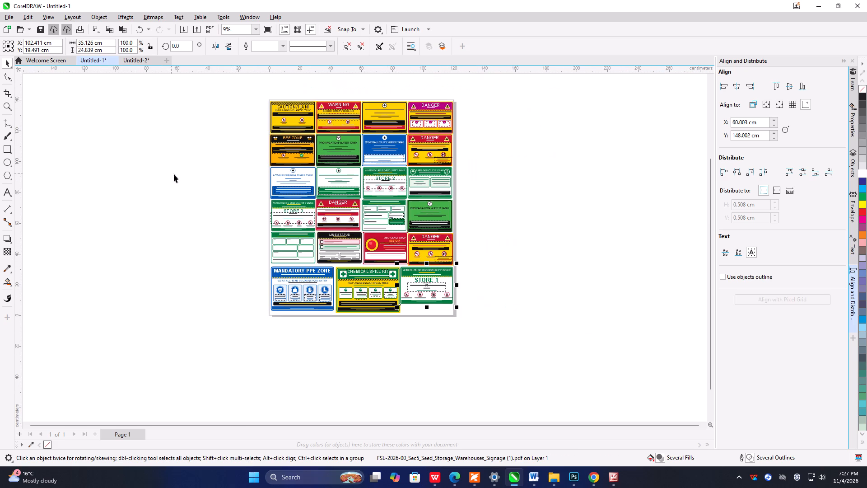
pyautogui.moveTo(251, 86); pyautogui.dragTo(322, 237)
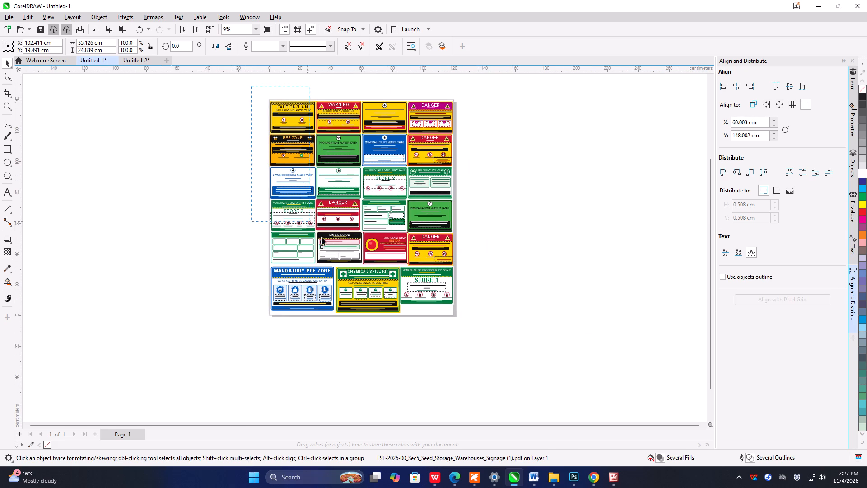
pyautogui.moveTo(322, 237); pyautogui.dragTo(518, 352)
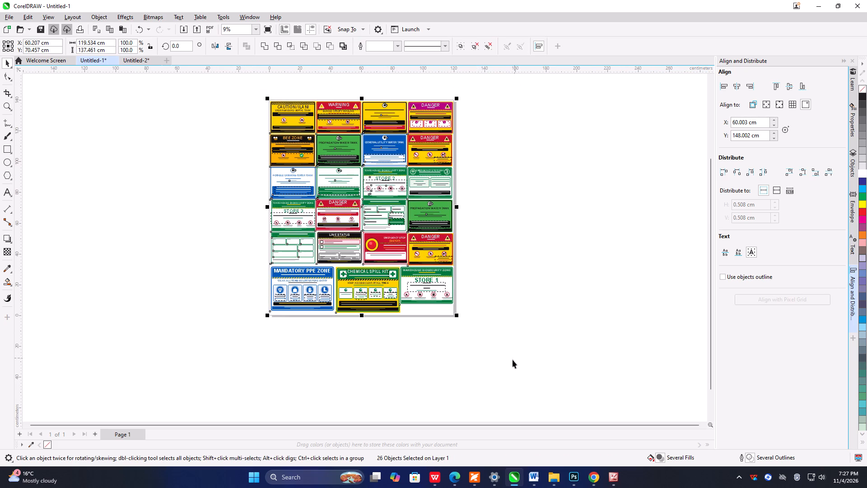
pyautogui.hotkey('ctrl', 'e')
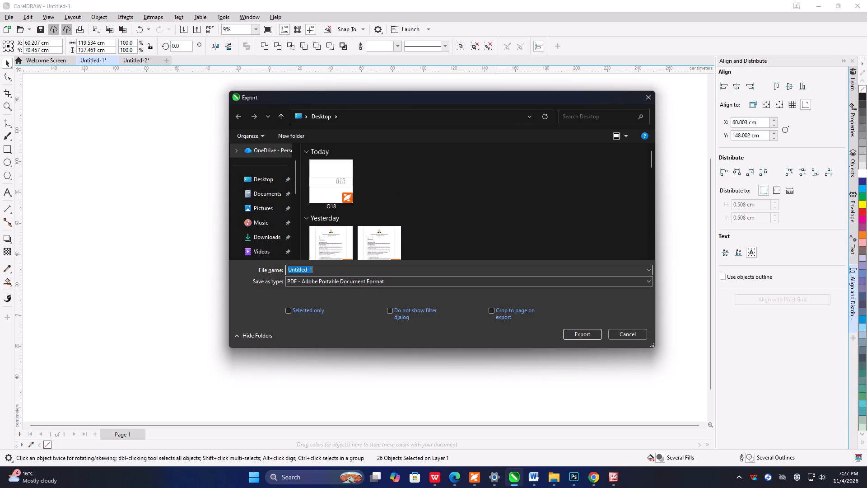
pyautogui.write('pot')
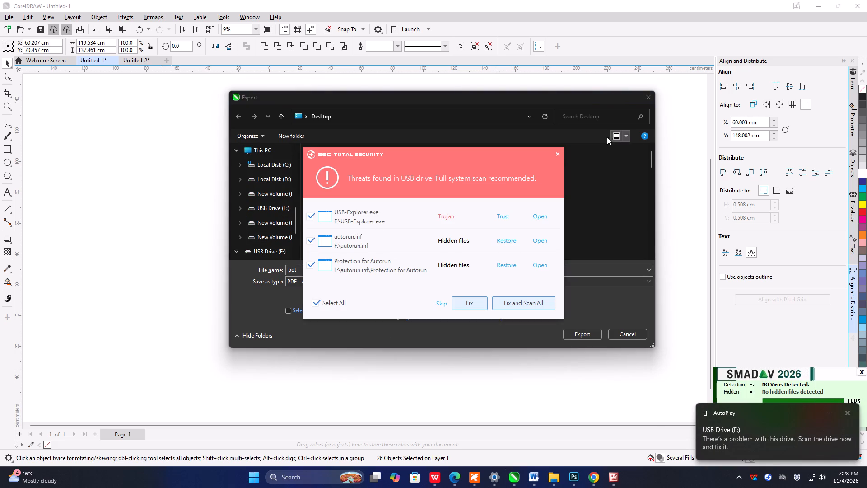
pyautogui.click(558, 157)
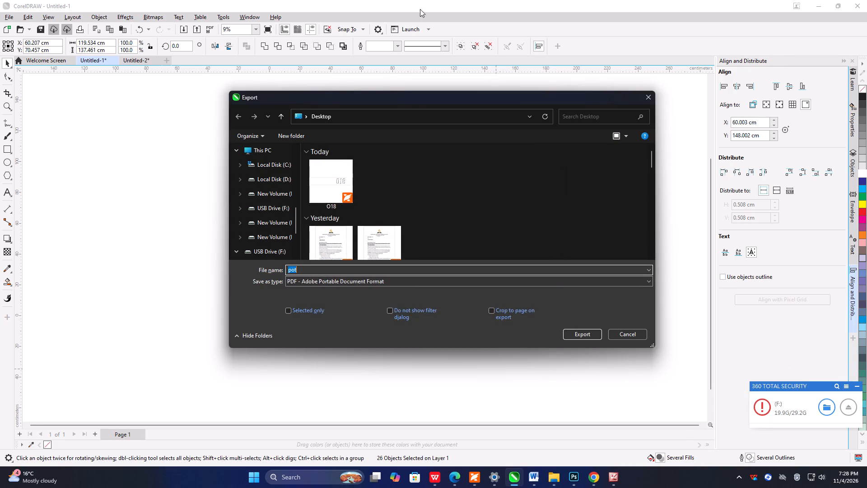
pyautogui.click(265, 252)
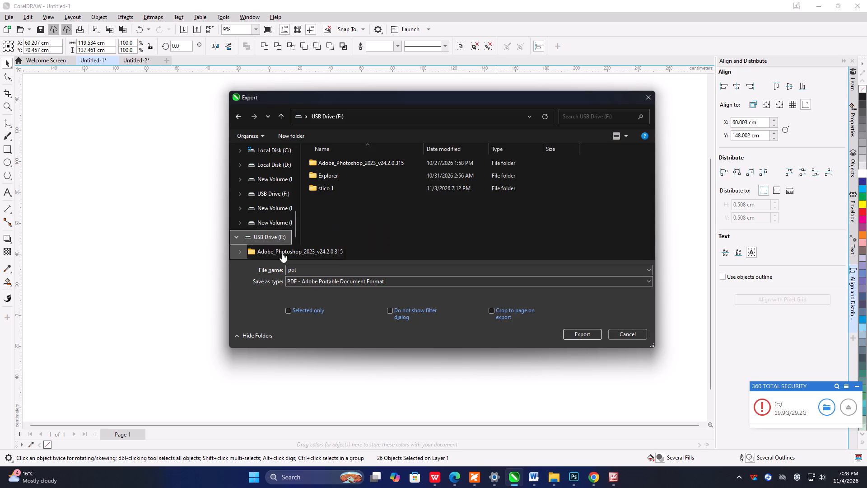
pyautogui.click(647, 282)
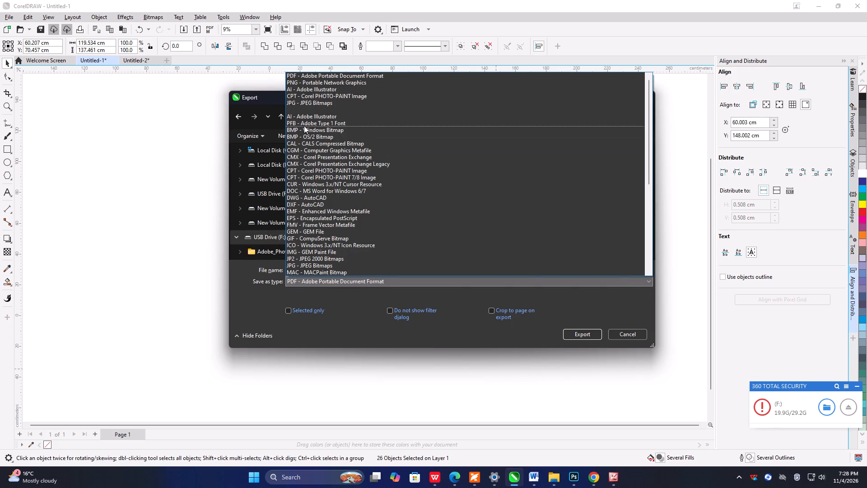
pyautogui.scroll(-4, 309, 221)
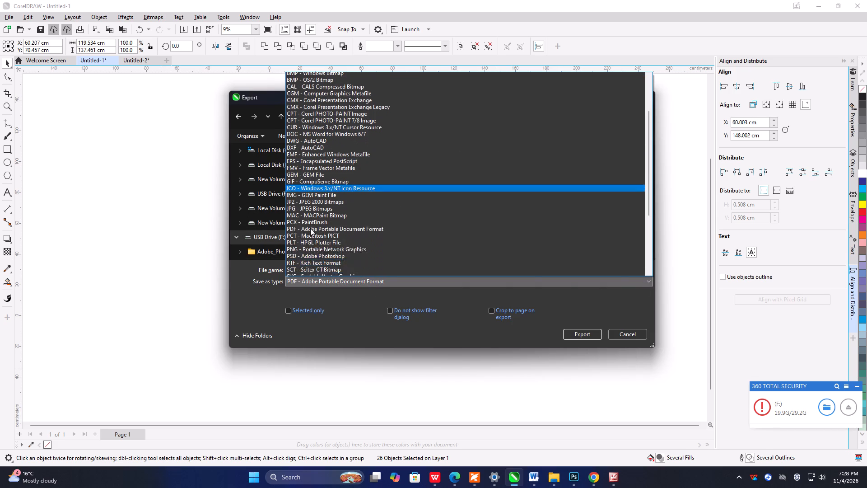
pyautogui.scroll(-2, 311, 228)
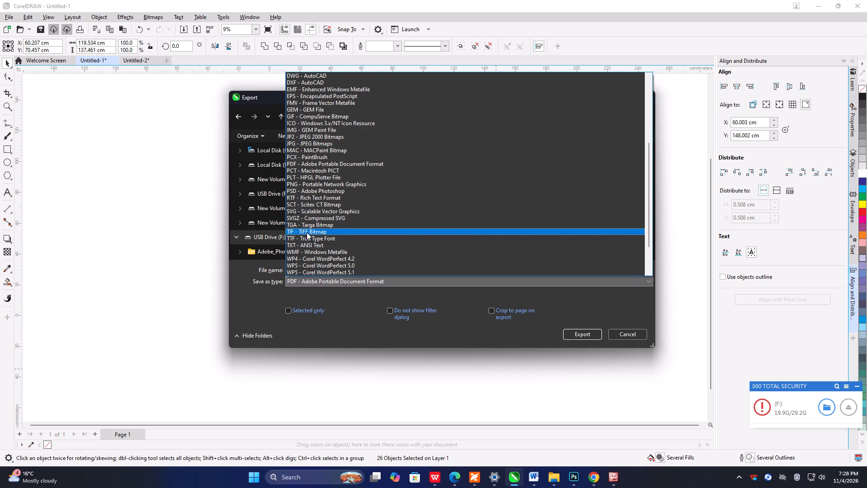
pyautogui.click(307, 232)
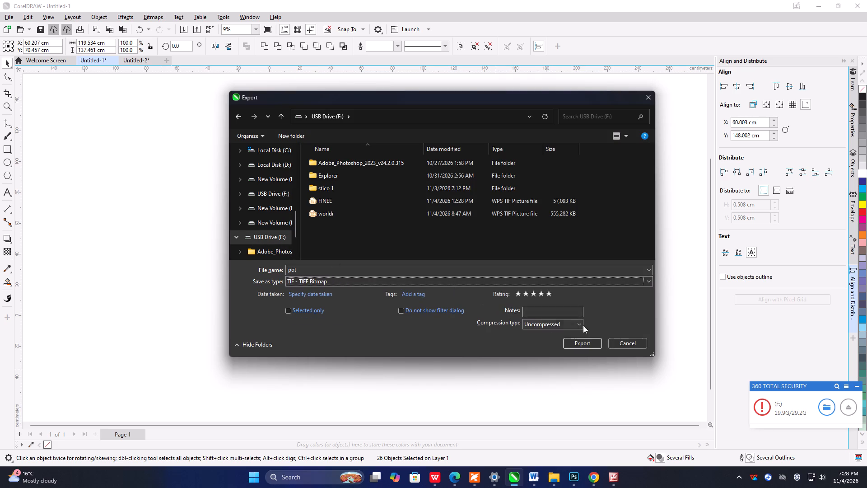
pyautogui.click(585, 343)
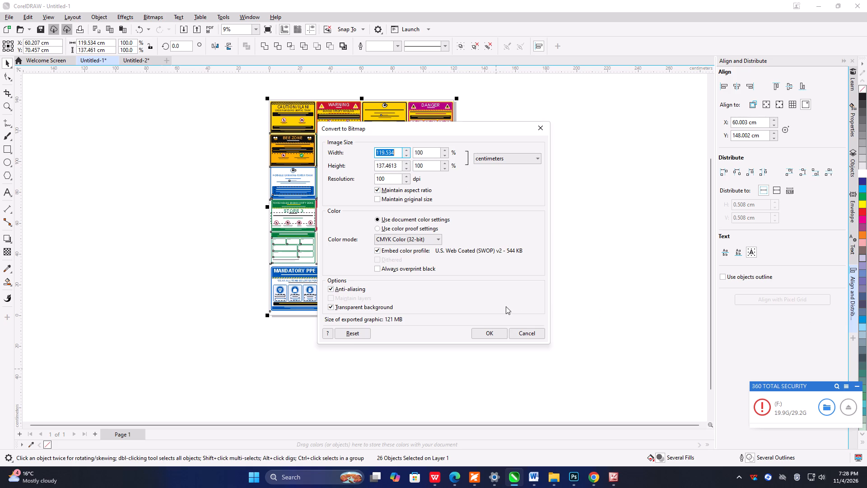
# Accept the bitmap conversion at 100 dpi in CMYK Color (32-bit) with a transparent background, and dismiss the notice that follows.
pyautogui.click(489, 333)
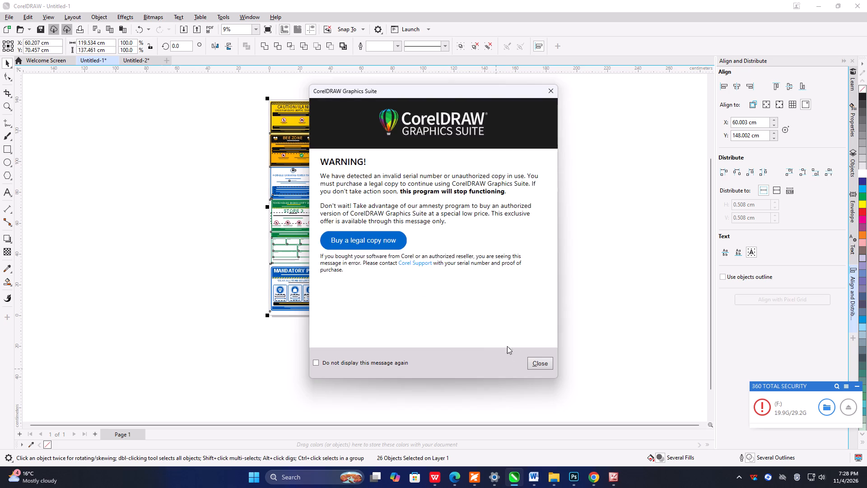
pyautogui.click(544, 365)
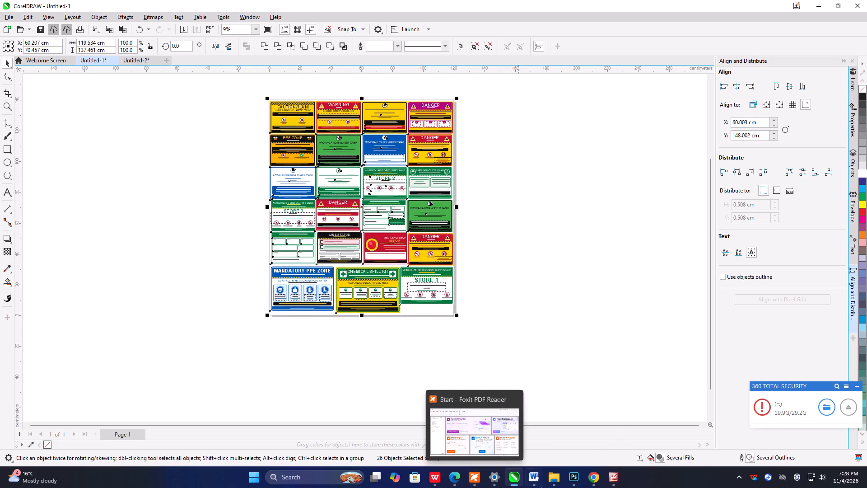
# Switch to File Explorer and open USB Drive (F:) to check for the exported pot file.
pyautogui.click(557, 478)
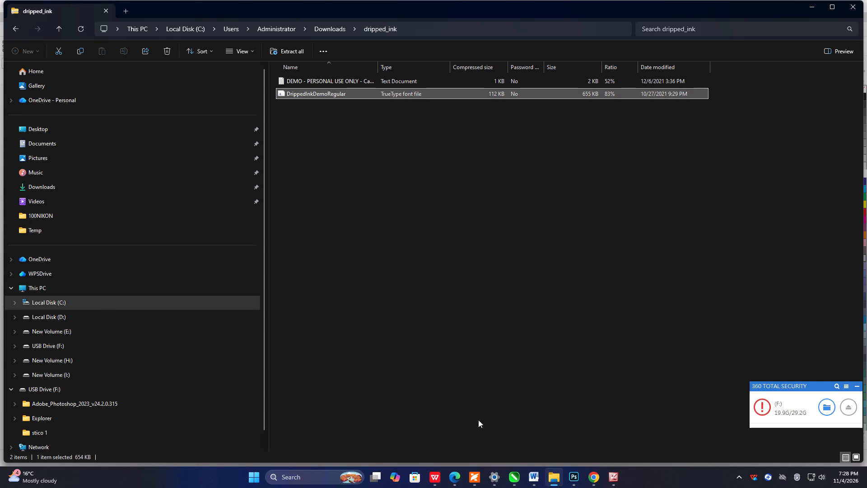
pyautogui.click(34, 343)
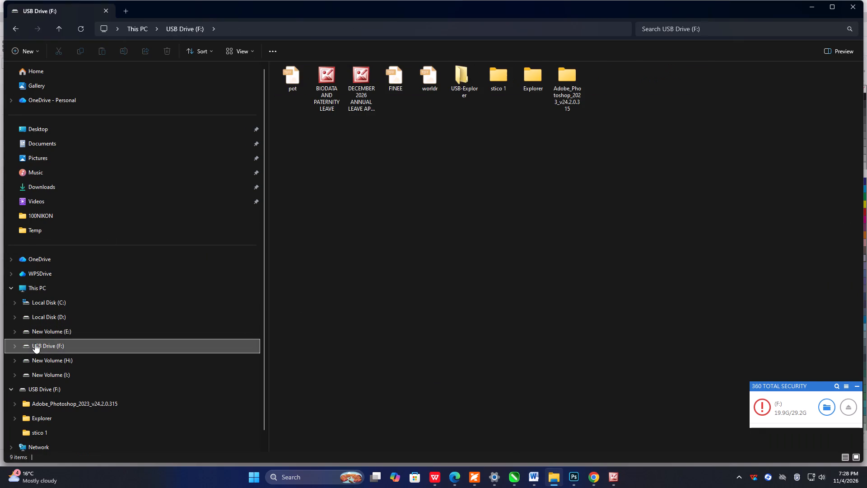